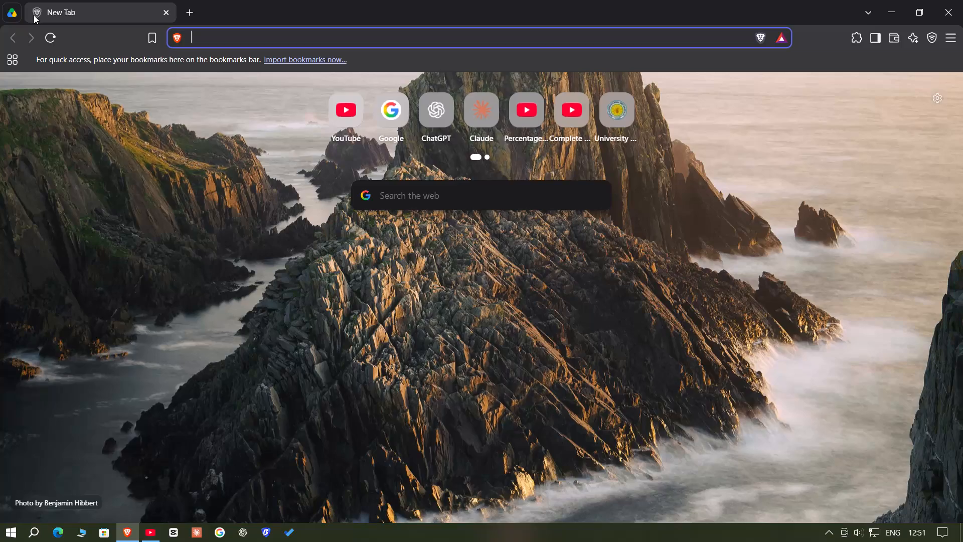
Begin a Google web search from the new tab page.
{"action": "left_click", "coordinate": [420, 192]}
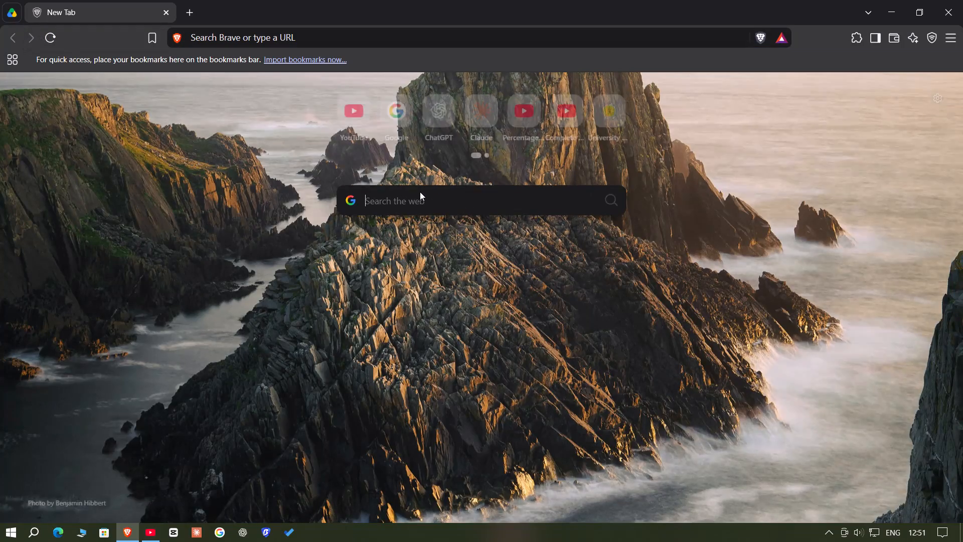
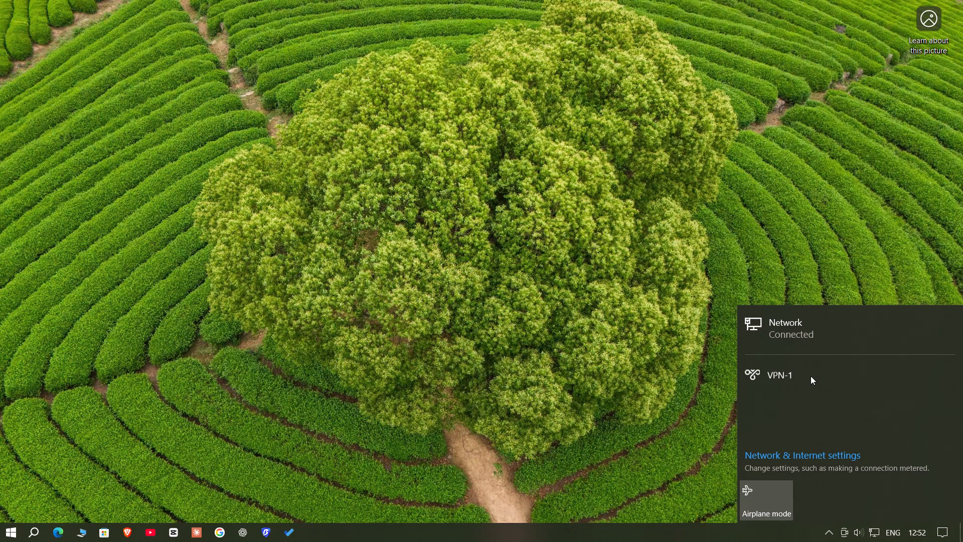
Connect to the VPN-1 connection and dismiss the network flyout.
{"action": "left_click", "coordinate": [811, 376]}
{"action": "left_click", "coordinate": [921, 419]}
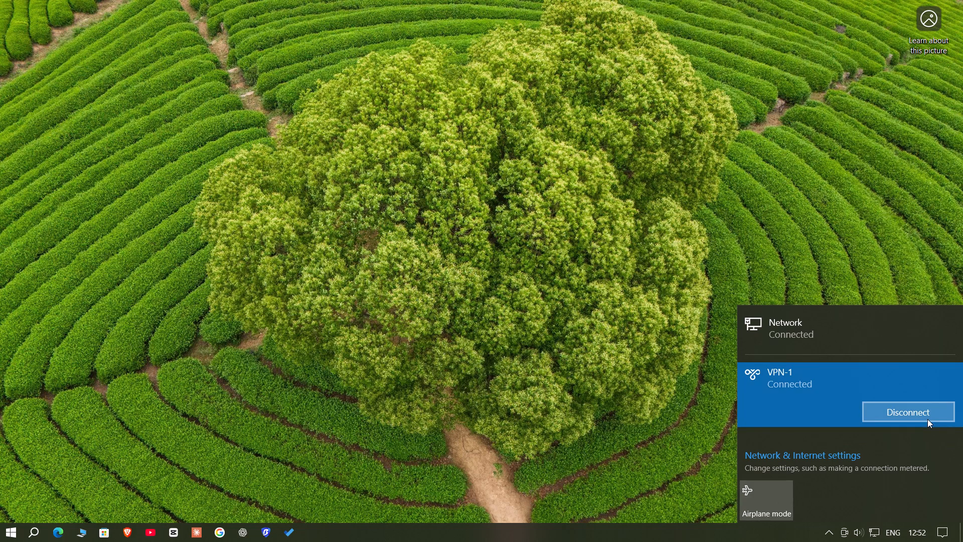
{"action": "left_click", "coordinate": [153, 398]}
Launch the CapCut video editor from the desktop.
{"action": "double_click", "coordinate": [183, 528]}
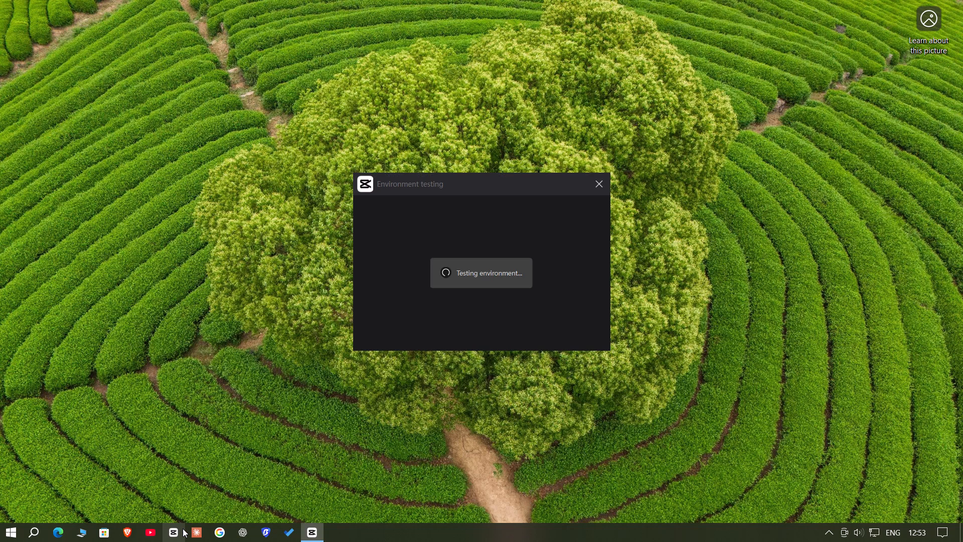
Exit CapCut's environment testing and confirm leaving it.
{"action": "left_click", "coordinate": [586, 183]}
{"action": "left_click", "coordinate": [594, 183]}
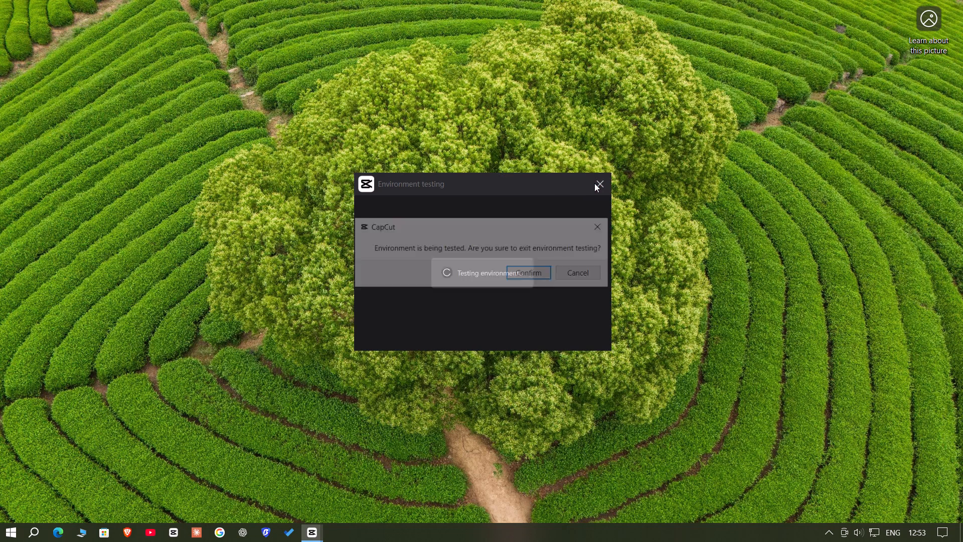
{"action": "left_click", "coordinate": [535, 274]}
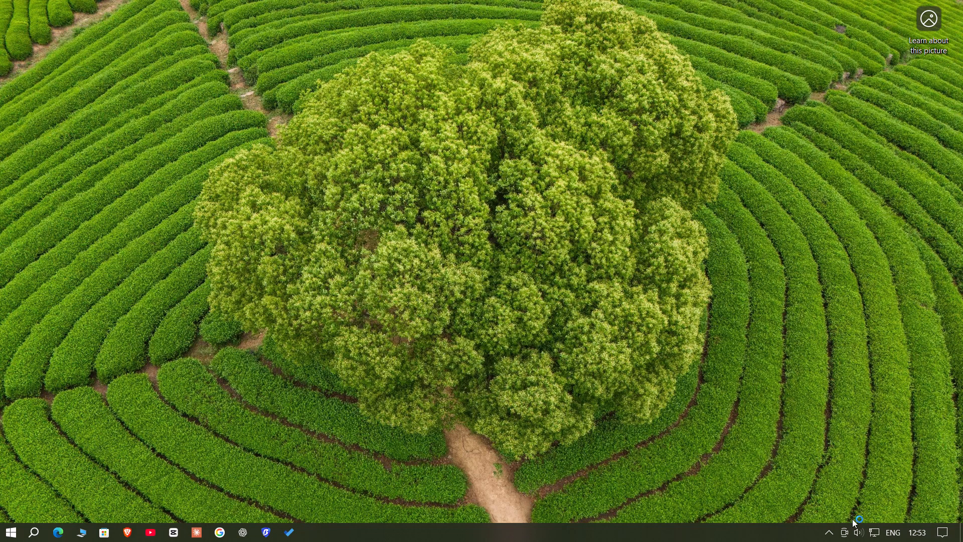
Open the existing project 1102 from the CapCut project list.
{"action": "left_click", "coordinate": [828, 535]}
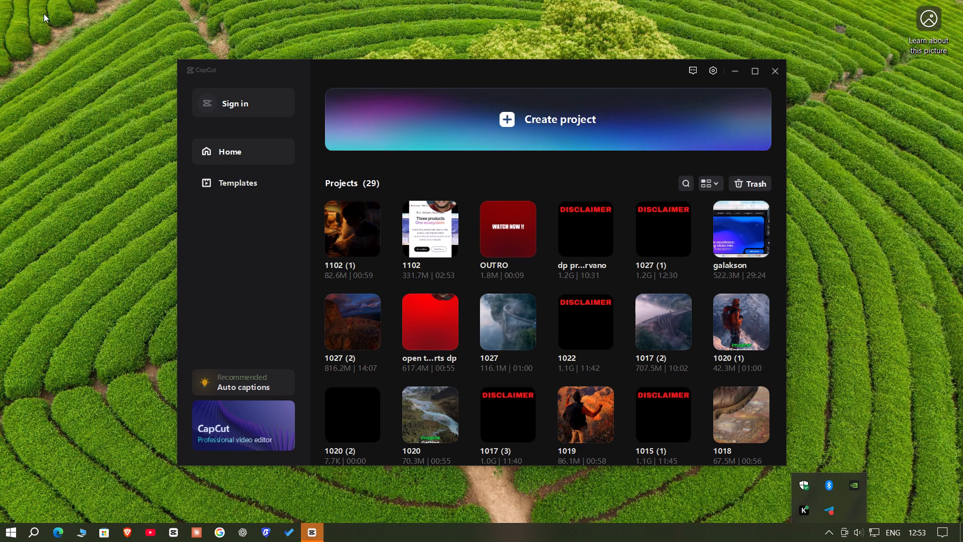
{"action": "left_click", "coordinate": [430, 243]}
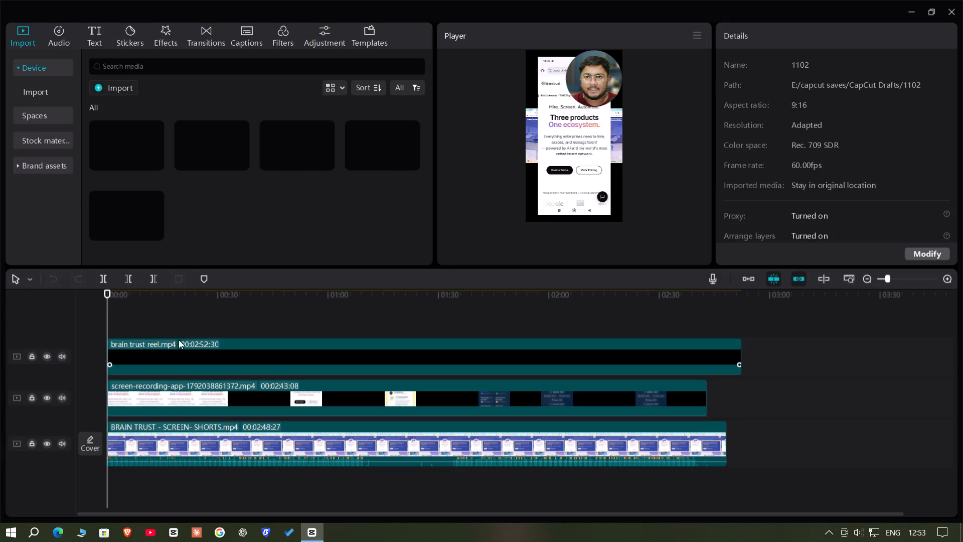
Play the project from its very beginning with the timeline enlarged, listening for the first passage to cut.
{"action": "left_click", "coordinate": [120, 298]}
{"action": "left_click_drag", "start_coordinate": [120, 298], "coordinate": [0, 307]}
{"action": "key", "text": "space"}
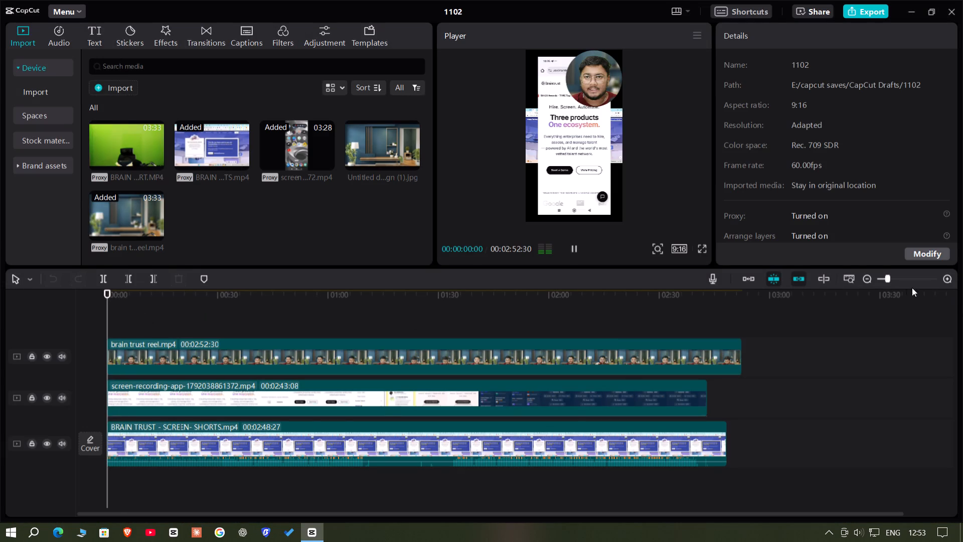
{"action": "left_click", "coordinate": [896, 279]}
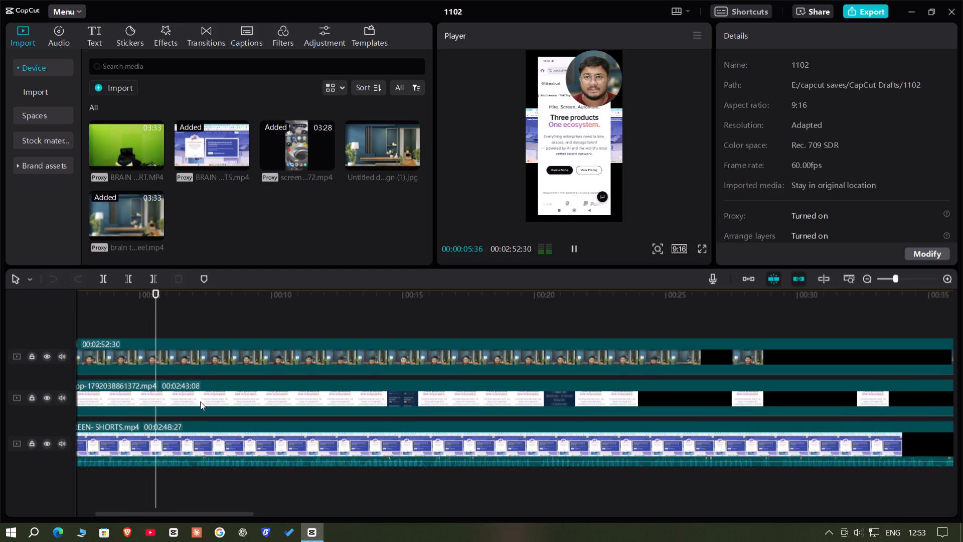
{"action": "key", "text": "space"}
{"action": "left_click_drag", "start_coordinate": [186, 516], "coordinate": [69, 508]}
{"action": "left_click", "coordinate": [122, 305]}
{"action": "left_click_drag", "start_coordinate": [122, 305], "coordinate": [44, 317]}
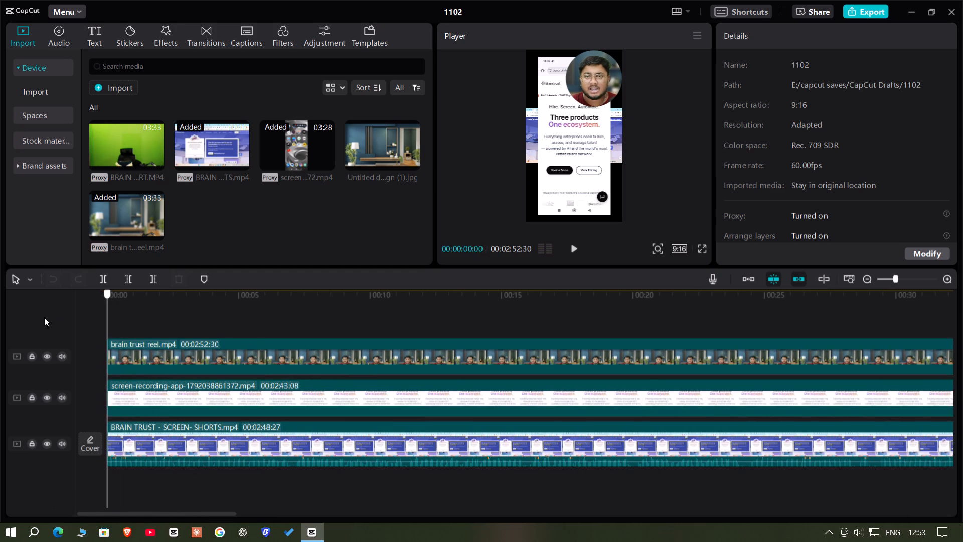
{"action": "left_click_drag", "start_coordinate": [44, 317], "coordinate": [36, 321]}
{"action": "key", "text": "space"}
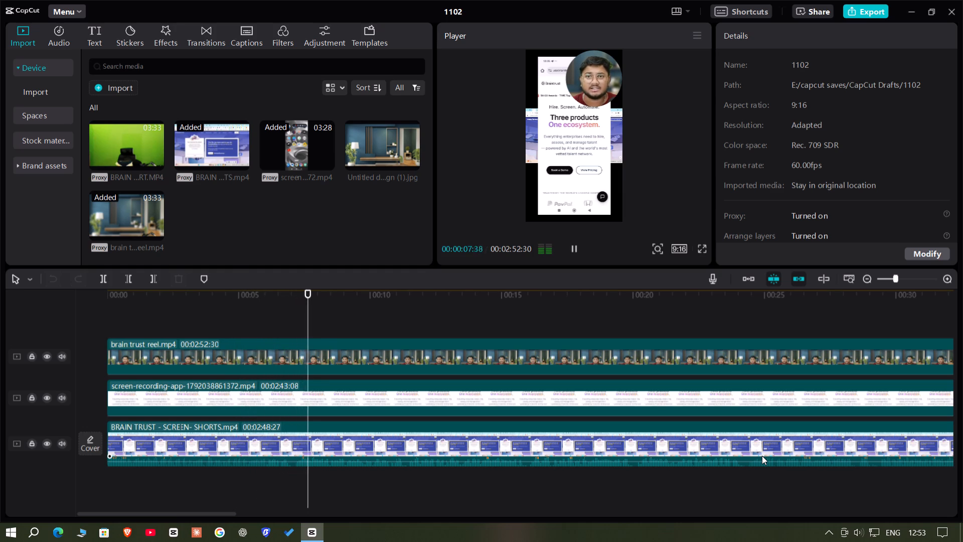
Split the clips on all three tracks together at 00:00:11:18.
{"action": "left_click", "coordinate": [183, 512]}
{"action": "left_click_drag", "start_coordinate": [183, 512], "coordinate": [202, 523]}
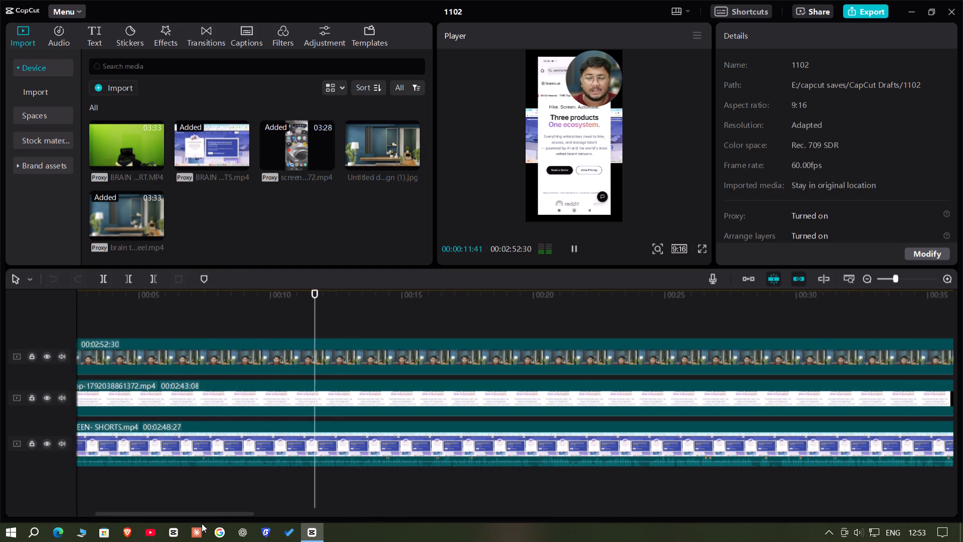
{"action": "left_click_drag", "start_coordinate": [202, 523], "coordinate": [224, 537]}
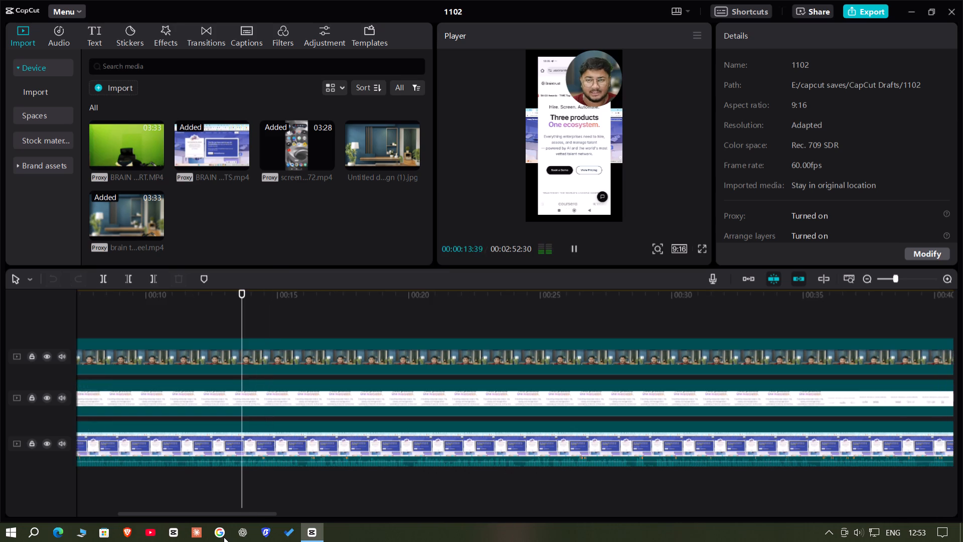
{"action": "left_click_drag", "start_coordinate": [224, 537], "coordinate": [218, 532]}
{"action": "left_click", "coordinate": [171, 317]}
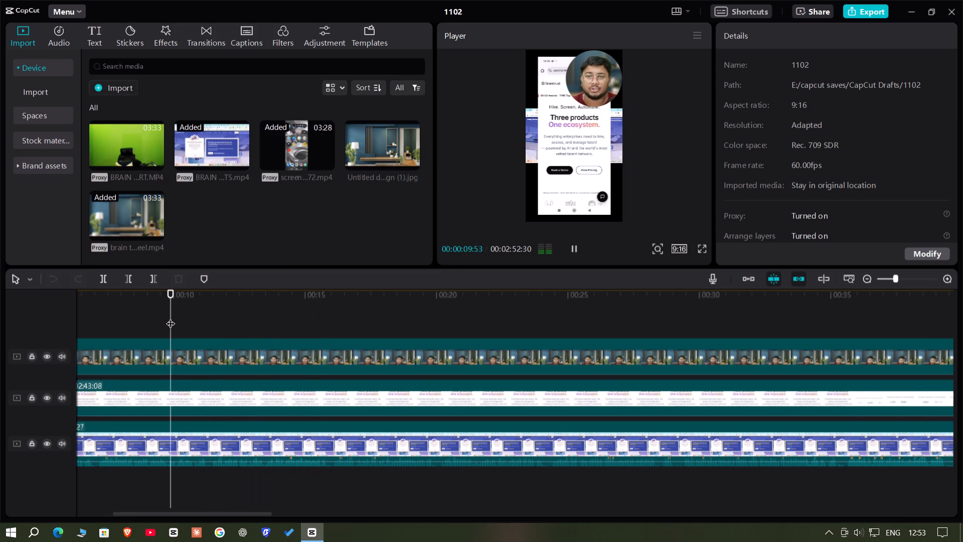
{"action": "key", "text": "space"}
{"action": "key", "text": "space"}
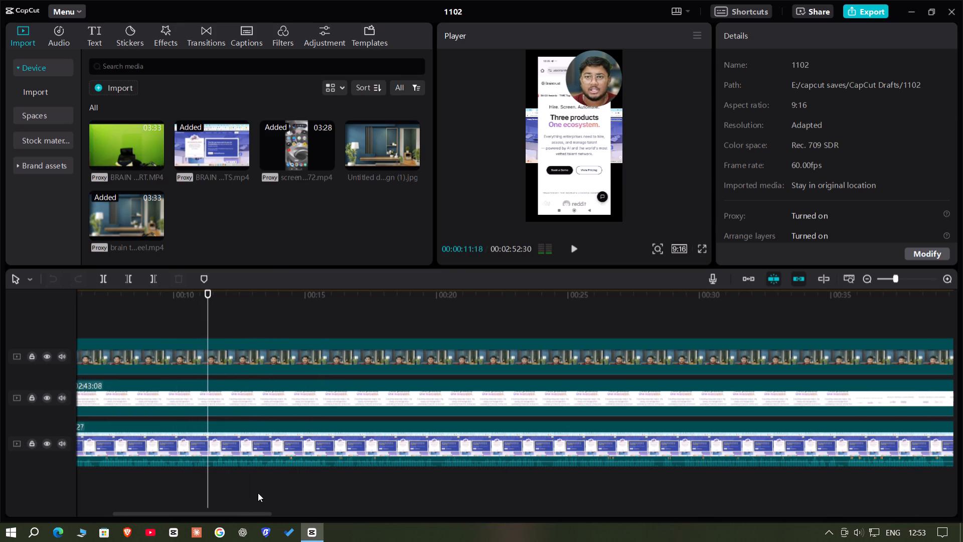
{"action": "left_click_drag", "start_coordinate": [255, 491], "coordinate": [210, 344]}
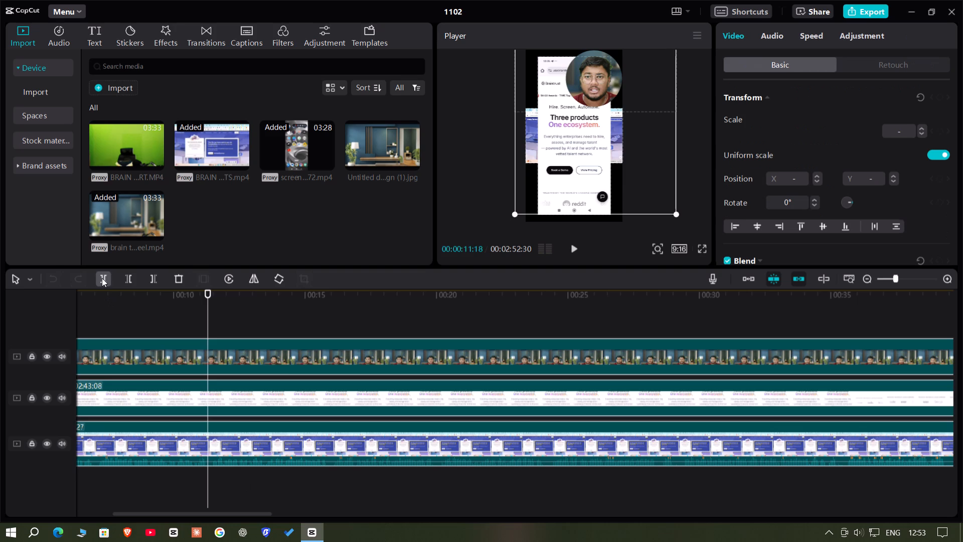
{"action": "left_click", "coordinate": [102, 278]}
Trim the start of the three clips after the split up to 00:00:11:29 and close the gap.
{"action": "key", "text": "space"}
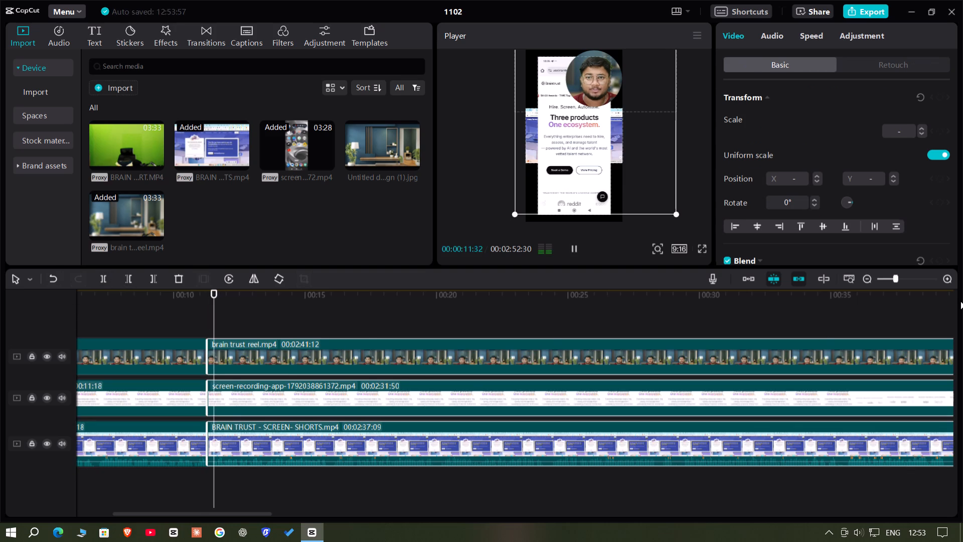
{"action": "key", "text": "space"}
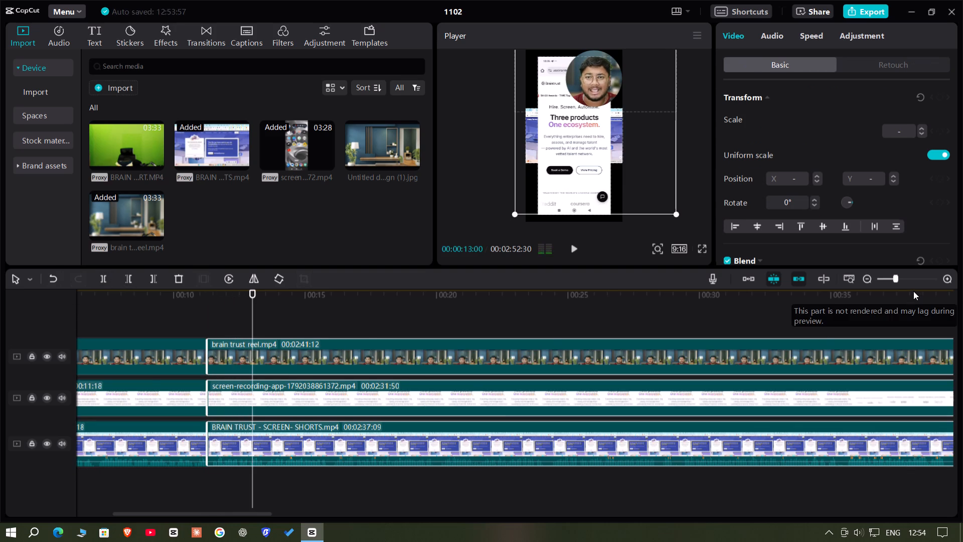
{"action": "left_click", "coordinate": [902, 276]}
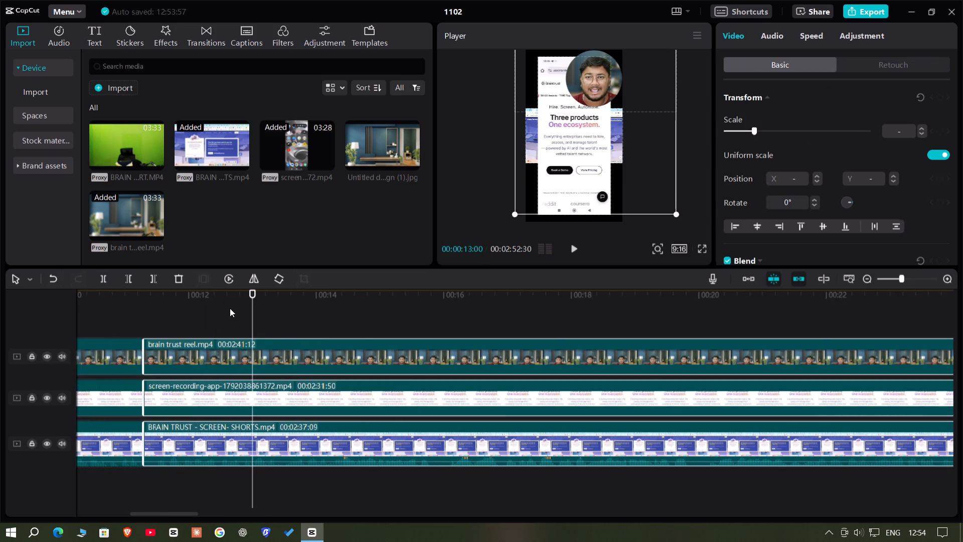
{"action": "key", "text": "space"}
{"action": "key", "text": "space"}
{"action": "left_click", "coordinate": [285, 313]}
{"action": "left_click_drag", "start_coordinate": [285, 313], "coordinate": [171, 313]}
{"action": "key", "text": "space"}
{"action": "key", "text": "space"}
{"action": "left_click", "coordinate": [167, 314]}
{"action": "left_click_drag", "start_coordinate": [167, 314], "coordinate": [158, 314]}
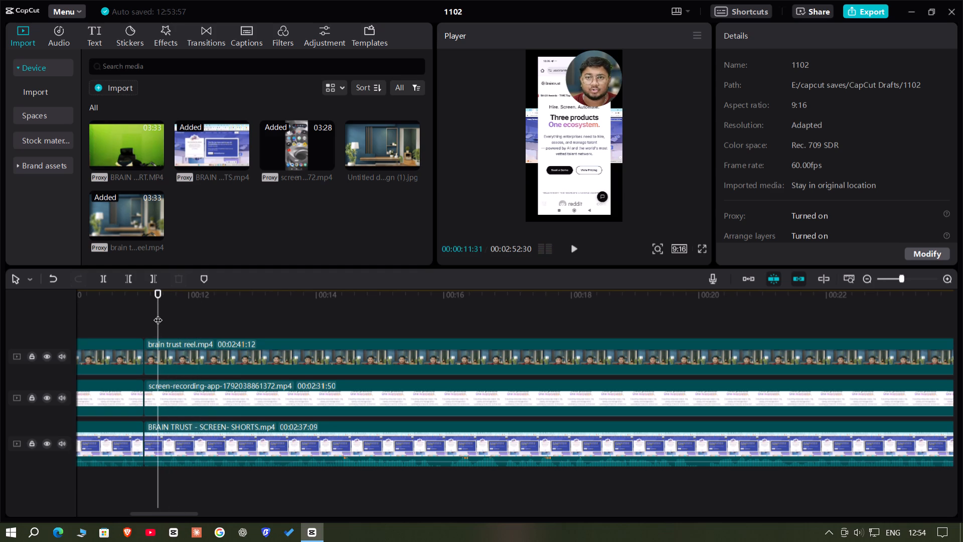
{"action": "key", "text": "Left"}
{"action": "key", "text": "Left"}
{"action": "key", "text": "Right"}
{"action": "key", "text": "Right"}
{"action": "key", "text": "Left"}
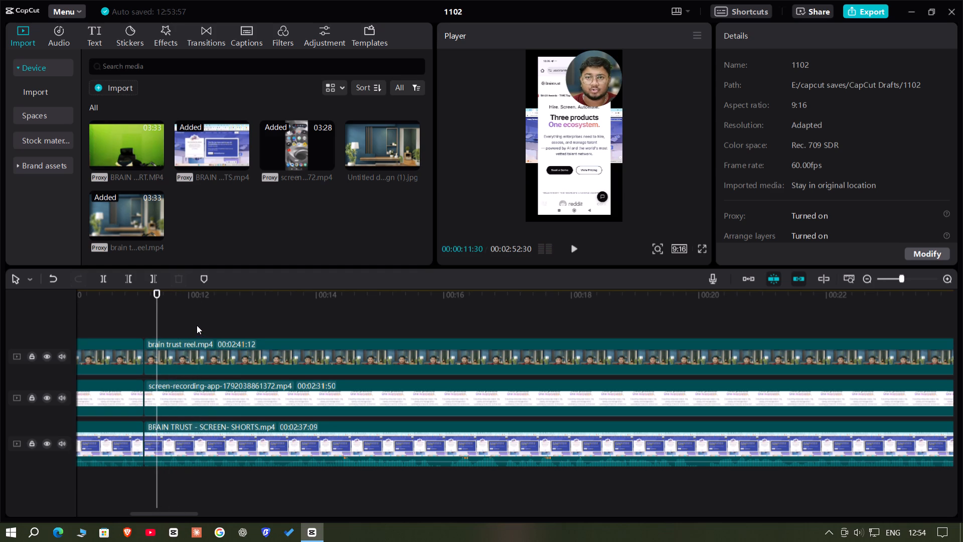
{"action": "key", "text": "Left"}
{"action": "left_click_drag", "start_coordinate": [196, 324], "coordinate": [241, 459]}
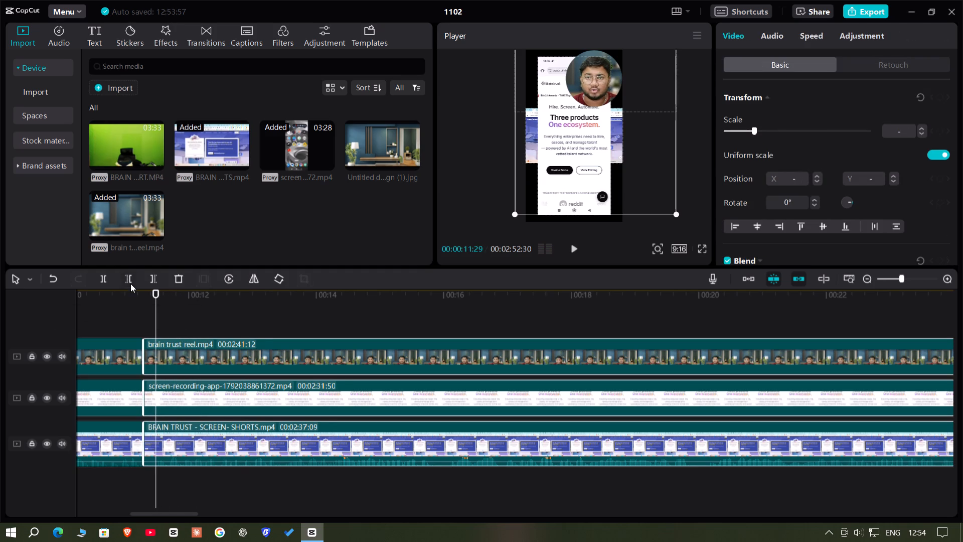
{"action": "left_click", "coordinate": [129, 282]}
{"action": "left_click_drag", "start_coordinate": [183, 368], "coordinate": [173, 368]}
Check playback across the first join and split the clips on all three tracks at 00:00:12:49.
{"action": "left_click", "coordinate": [134, 316]}
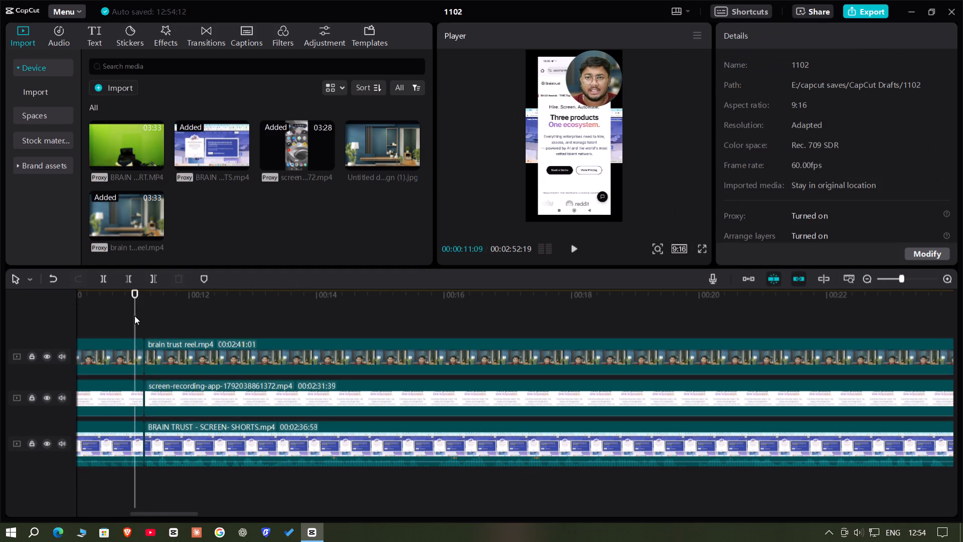
{"action": "key", "text": "space"}
{"action": "key", "text": "space"}
{"action": "key", "text": "space"}
{"action": "key", "text": "space"}
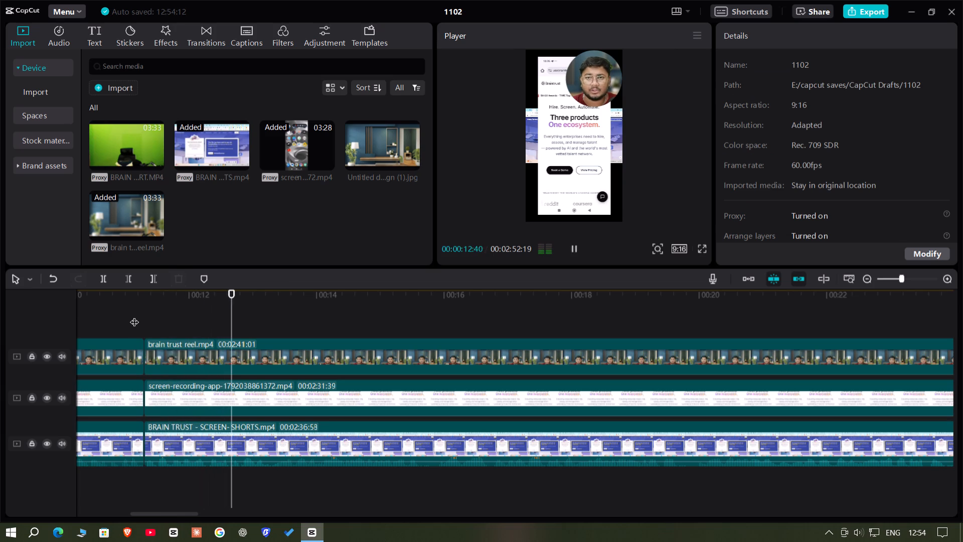
{"action": "key", "text": "space"}
{"action": "key", "text": "space"}
{"action": "key", "text": "Left"}
{"action": "key", "text": "Left"}
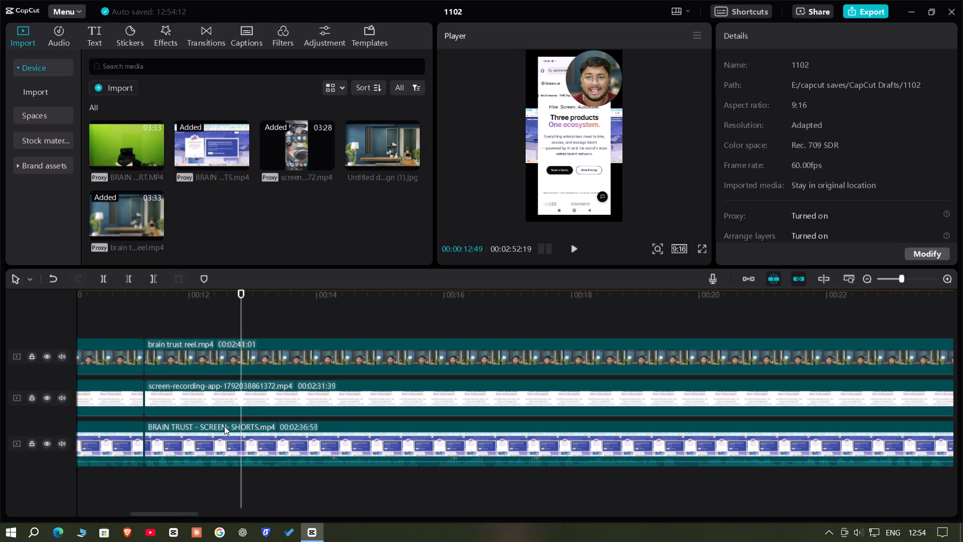
{"action": "left_click_drag", "start_coordinate": [281, 488], "coordinate": [405, 336]}
{"action": "left_click", "coordinate": [104, 284]}
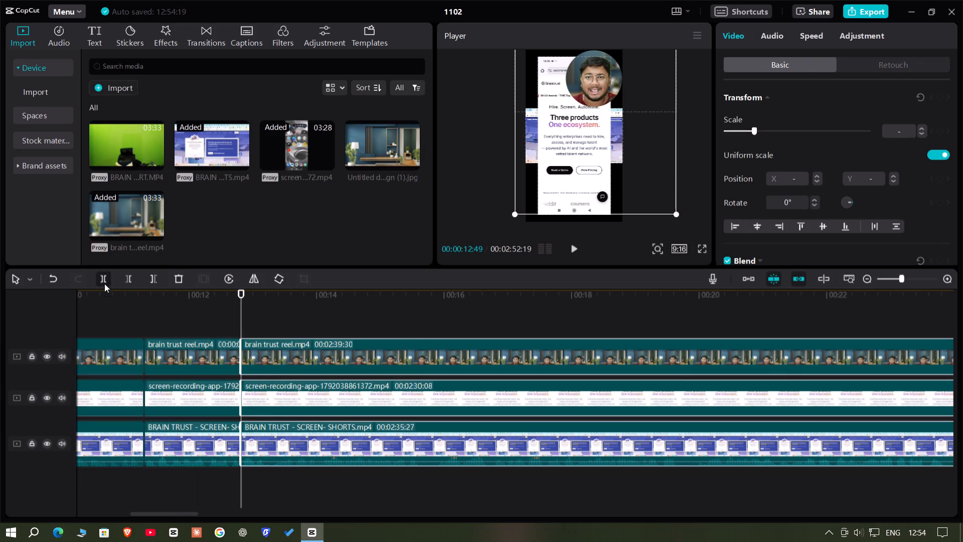
Trim the start of the three clips following the 00:00:12:49 split up to 00:00:13:39 and close the gap.
{"action": "key", "text": "space"}
{"action": "key", "text": "space"}
{"action": "key", "text": "space"}
{"action": "key", "text": "space"}
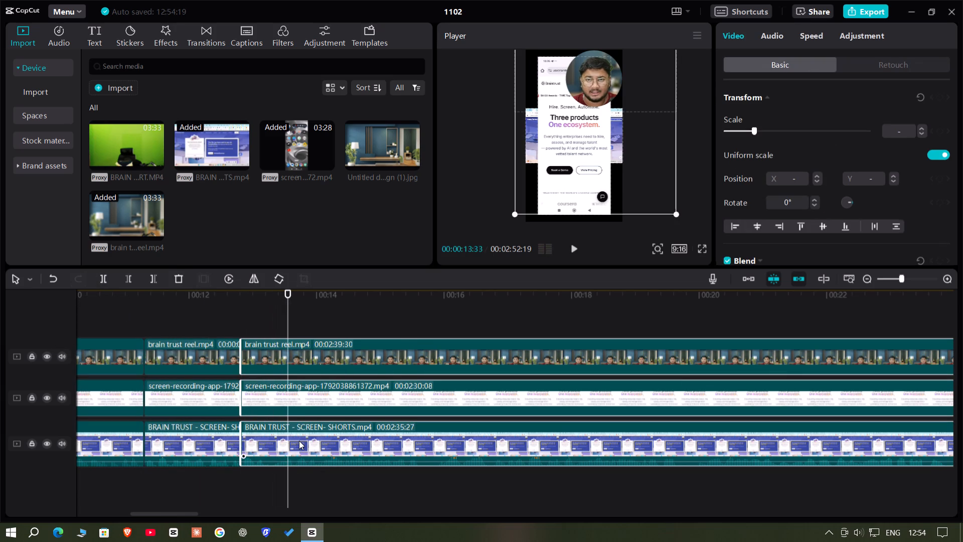
{"action": "key", "text": "space"}
{"action": "key", "text": "space"}
{"action": "key", "text": "Left"}
{"action": "key", "text": "Left"}
{"action": "key", "text": "Left"}
{"action": "key", "text": "Left"}
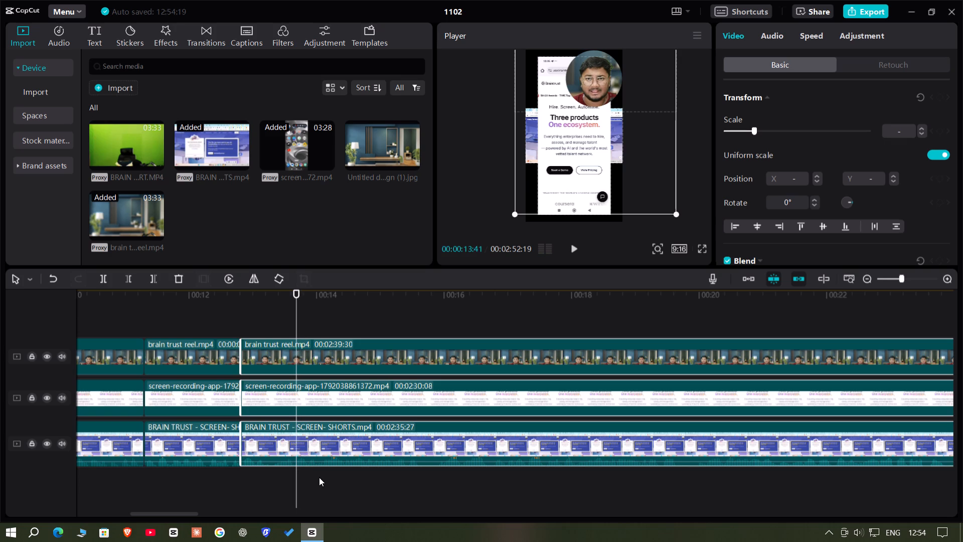
{"action": "key", "text": "Left"}
{"action": "key", "text": "Left"}
{"action": "left_click_drag", "start_coordinate": [321, 481], "coordinate": [427, 321]}
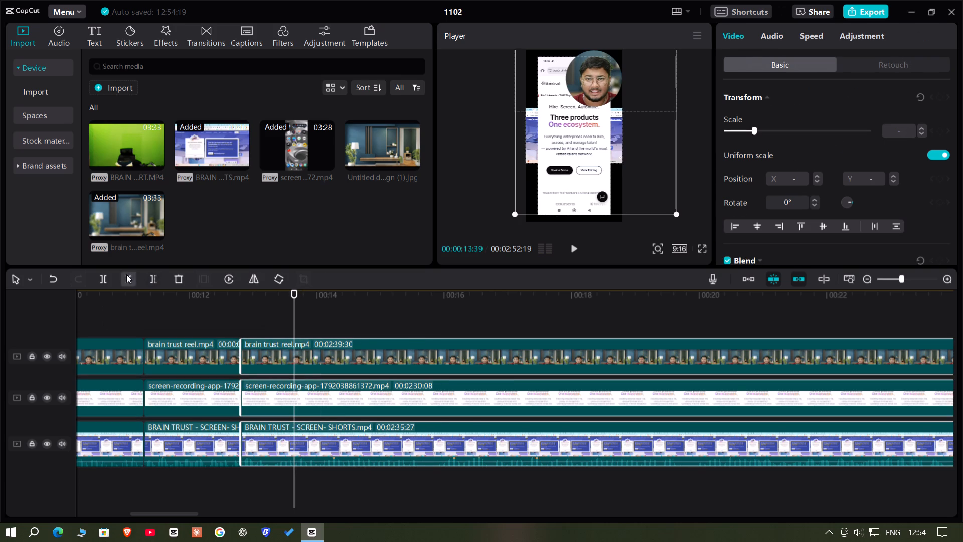
{"action": "left_click", "coordinate": [126, 274]}
{"action": "left_click_drag", "start_coordinate": [335, 354], "coordinate": [281, 351]}
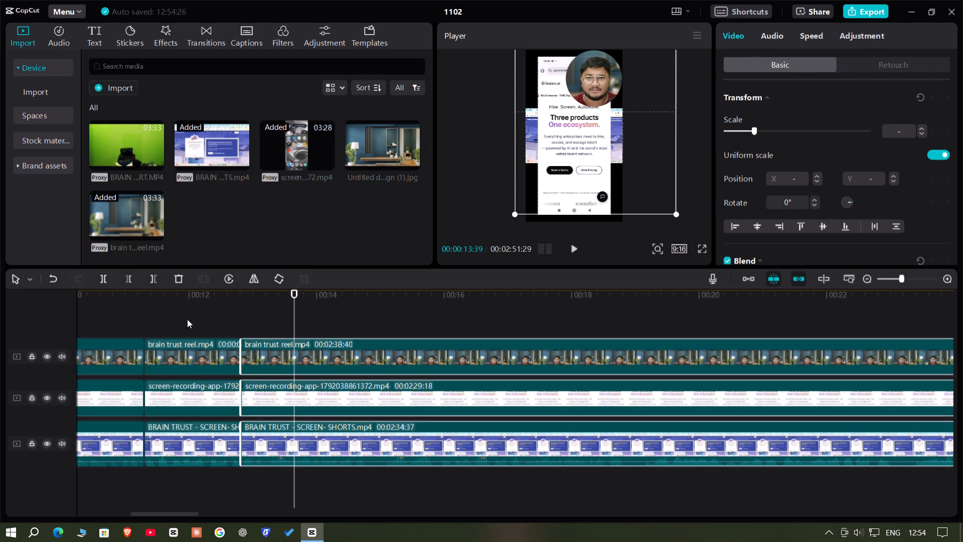
Play on from the second join and split the clips on all three tracks at 00:00:18:48.
{"action": "left_click", "coordinate": [187, 319]}
{"action": "key", "text": "space"}
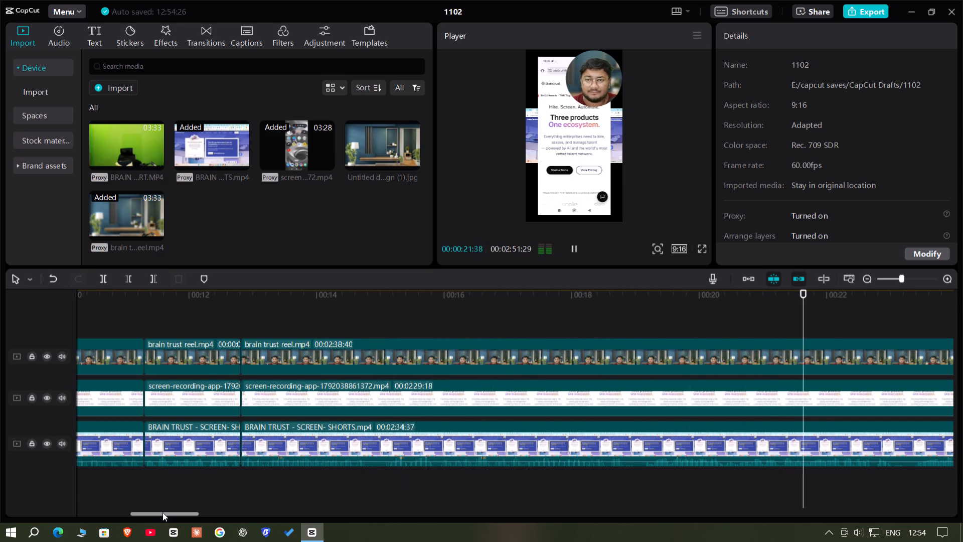
{"action": "left_click_drag", "start_coordinate": [163, 512], "coordinate": [190, 526]}
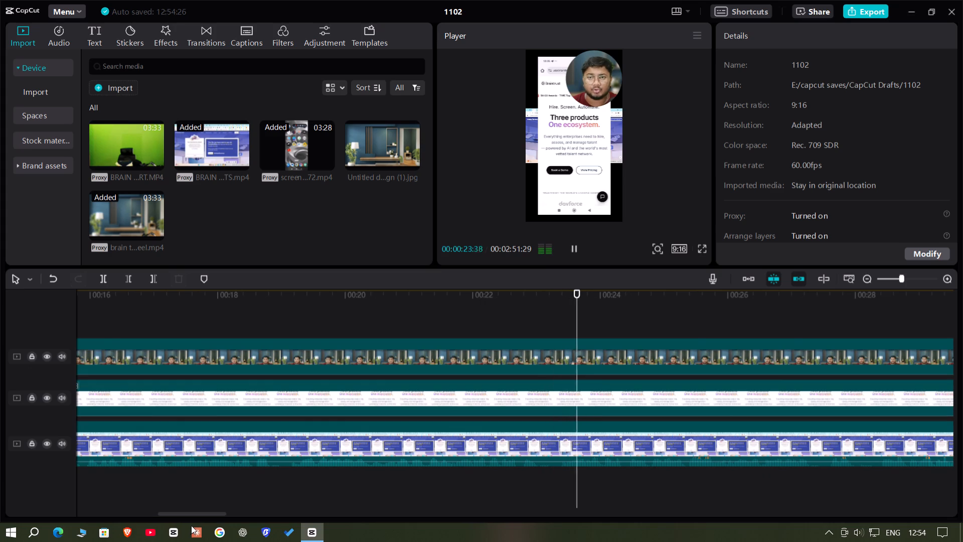
{"action": "left_click", "coordinate": [145, 311]}
{"action": "key", "text": "space"}
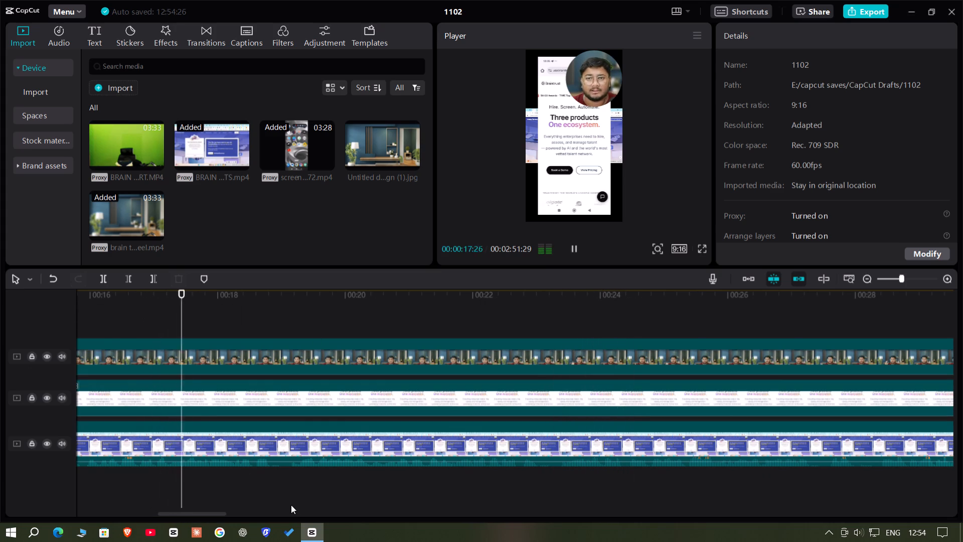
{"action": "key", "text": "space"}
{"action": "left_click_drag", "start_coordinate": [298, 493], "coordinate": [252, 344]}
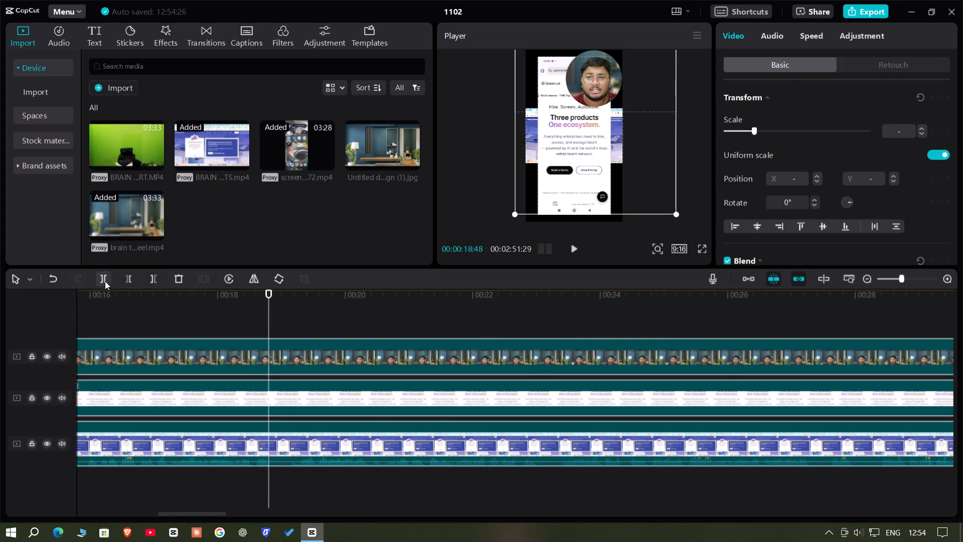
{"action": "left_click", "coordinate": [105, 281]}
Trim the start of the three clips following the 00:00:18:48 split up to 00:00:23:22 and close the gap.
{"action": "left_click", "coordinate": [585, 311]}
{"action": "key", "text": "space"}
{"action": "double_click", "coordinate": [558, 311]}
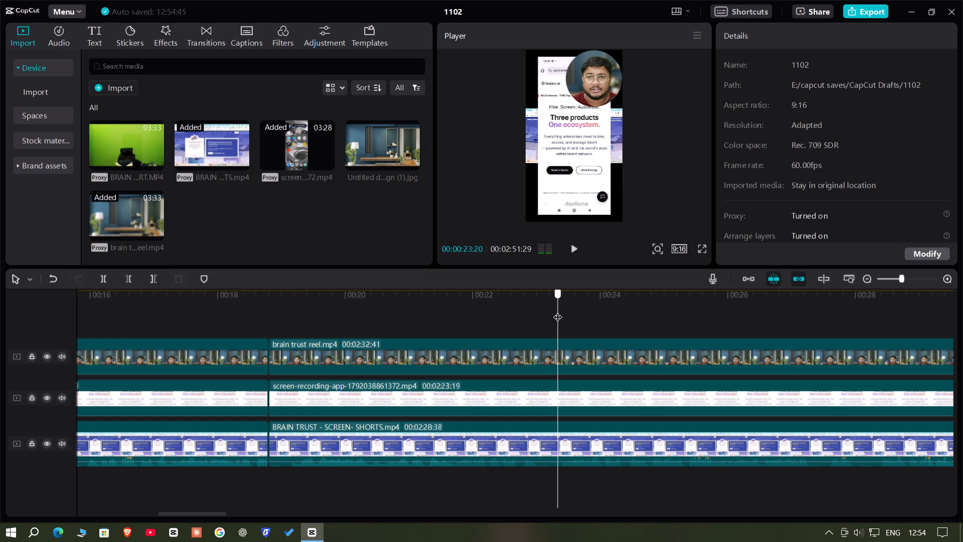
{"action": "key", "text": "Right"}
{"action": "key", "text": "Right"}
{"action": "left_click_drag", "start_coordinate": [596, 334], "coordinate": [651, 485]}
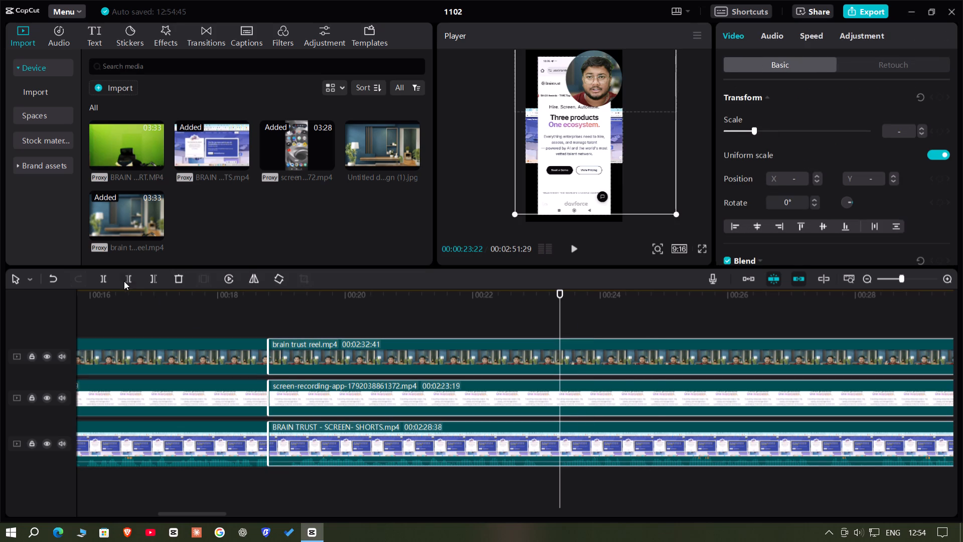
{"action": "left_click", "coordinate": [121, 278]}
{"action": "left_click", "coordinate": [131, 282]}
{"action": "left_click_drag", "start_coordinate": [604, 360], "coordinate": [570, 357]}
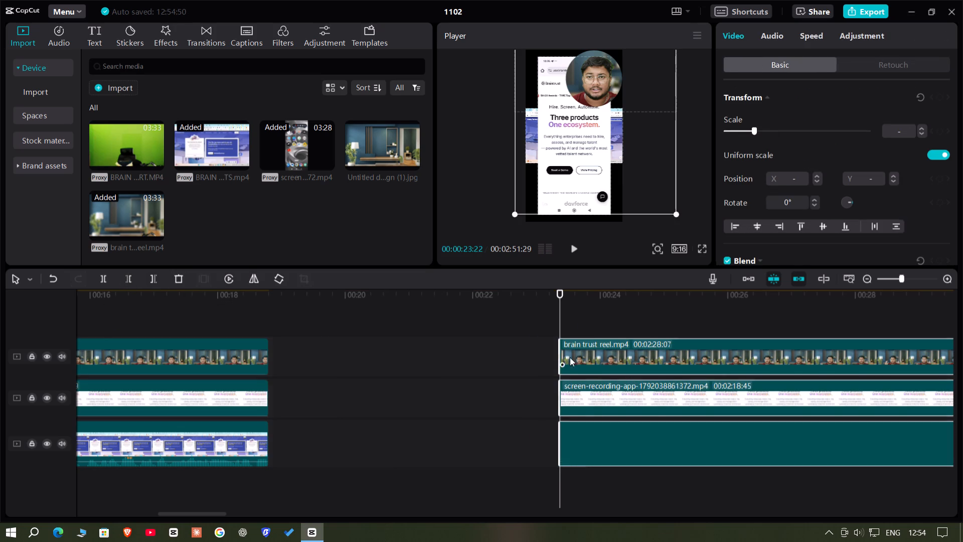
{"action": "left_click_drag", "start_coordinate": [570, 357], "coordinate": [315, 360]}
Play on from the third join and split the clips on all three tracks at 00:00:22:45.
{"action": "left_click", "coordinate": [237, 320]}
{"action": "key", "text": "space"}
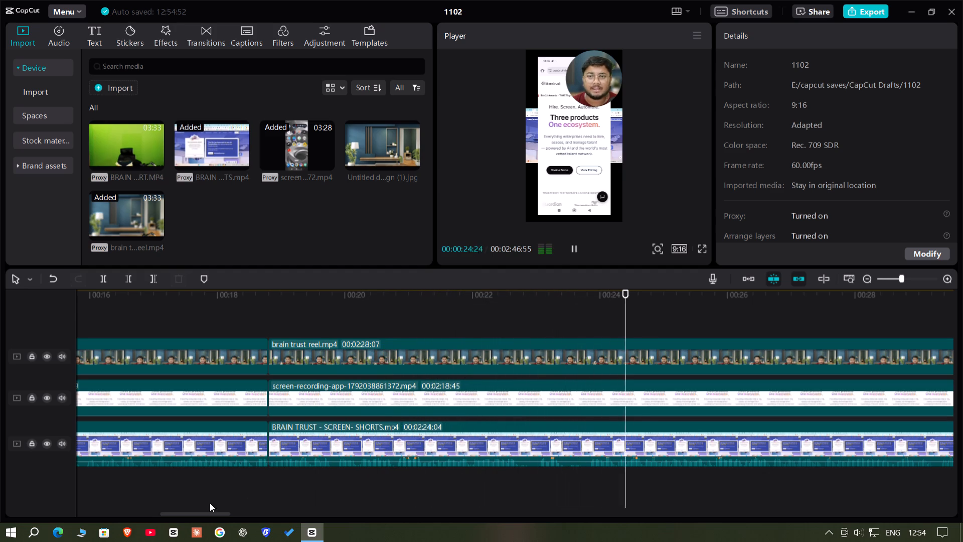
{"action": "left_click", "coordinate": [494, 294]}
{"action": "key", "text": "space"}
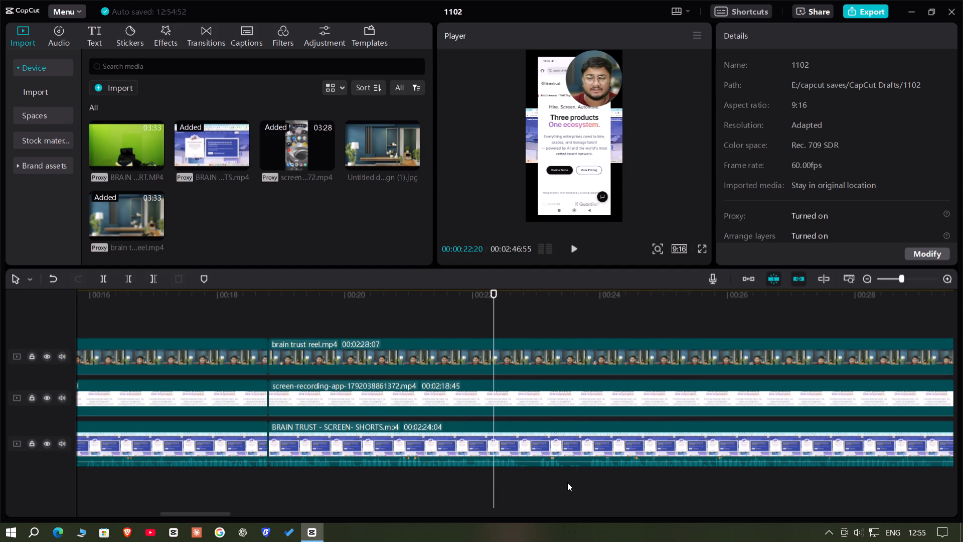
{"action": "key", "text": "space"}
{"action": "key", "text": "space"}
{"action": "left_click_drag", "start_coordinate": [564, 495], "coordinate": [527, 296]}
{"action": "left_click", "coordinate": [101, 277]}
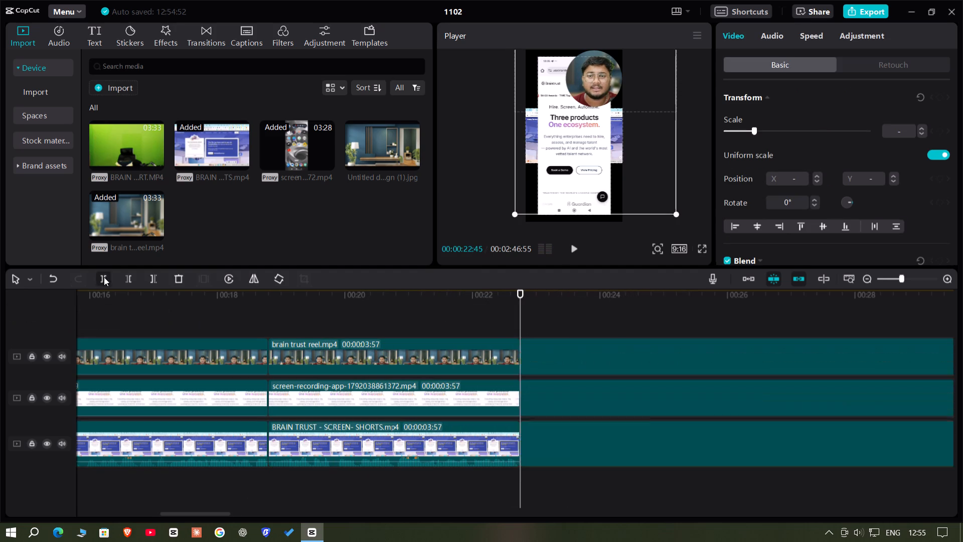
Trim the start of the three clips following the 00:00:22:45 split up to 00:00:23:48 and close the gap.
{"action": "key", "text": "space"}
{"action": "key", "text": "space"}
{"action": "left_click_drag", "start_coordinate": [655, 488], "coordinate": [579, 309]}
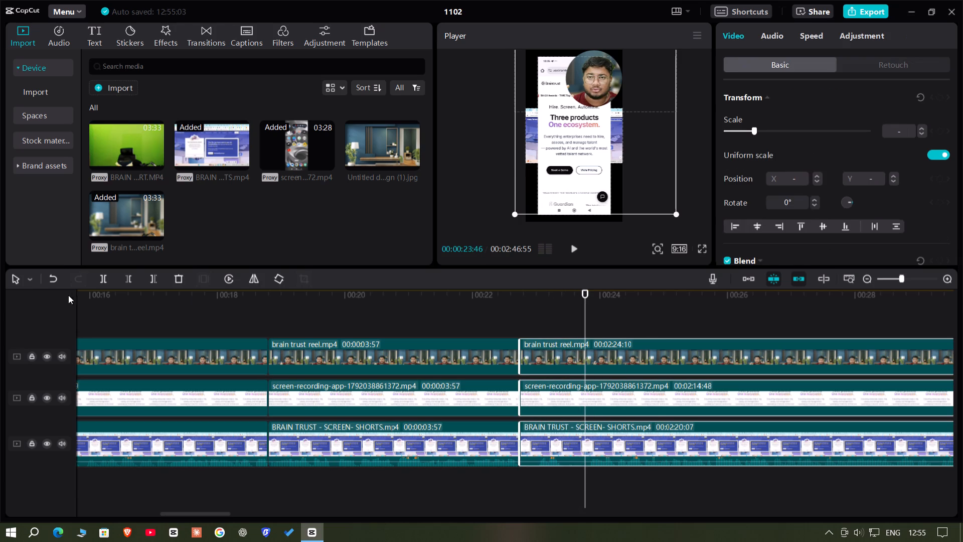
{"action": "key", "text": "Right"}
{"action": "key", "text": "Right"}
{"action": "left_click", "coordinate": [128, 277]}
{"action": "left_click_drag", "start_coordinate": [634, 347], "coordinate": [608, 347]}
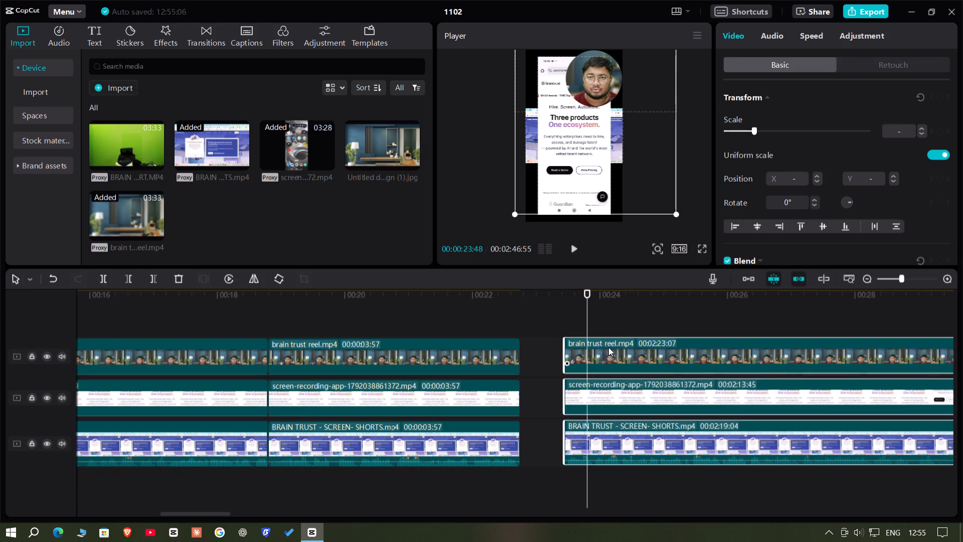
{"action": "left_click_drag", "start_coordinate": [608, 347], "coordinate": [566, 352]}
Play on from the 00:00:22:45 join and split the clips on all three tracks at 00:00:32:45.
{"action": "left_click", "coordinate": [483, 306]}
{"action": "key", "text": "space"}
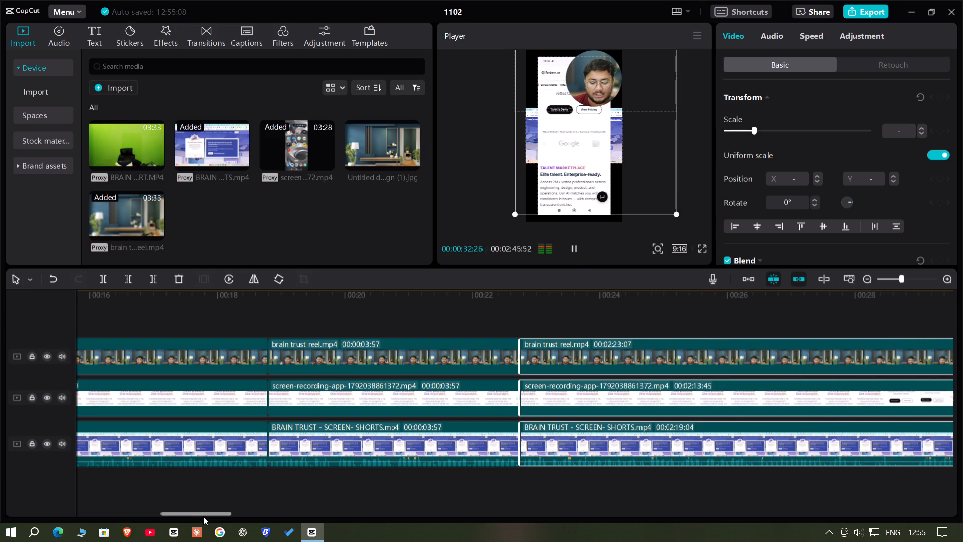
{"action": "left_click_drag", "start_coordinate": [203, 515], "coordinate": [282, 522]}
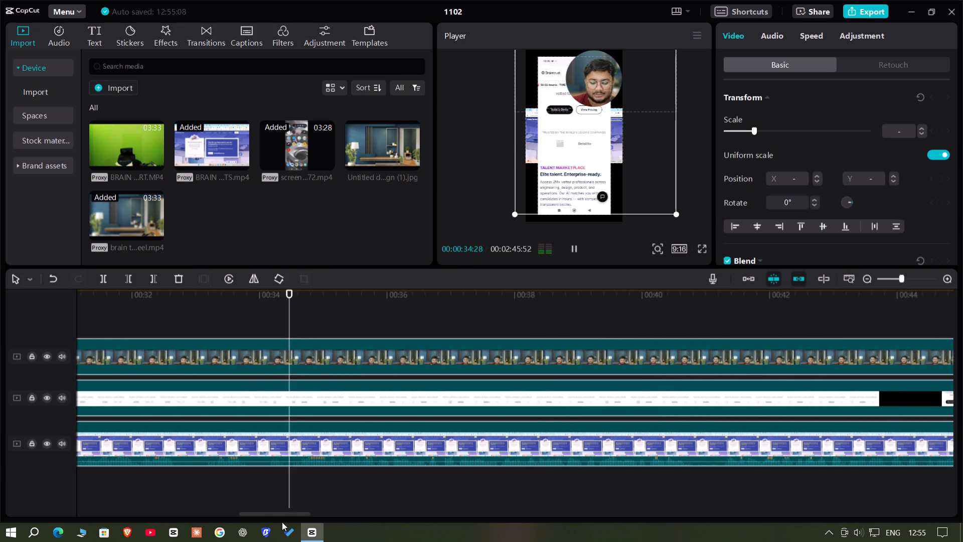
{"action": "left_click_drag", "start_coordinate": [282, 522], "coordinate": [284, 517]}
{"action": "key", "text": "space"}
{"action": "left_click", "coordinate": [136, 312]}
{"action": "left_click", "coordinate": [109, 311]}
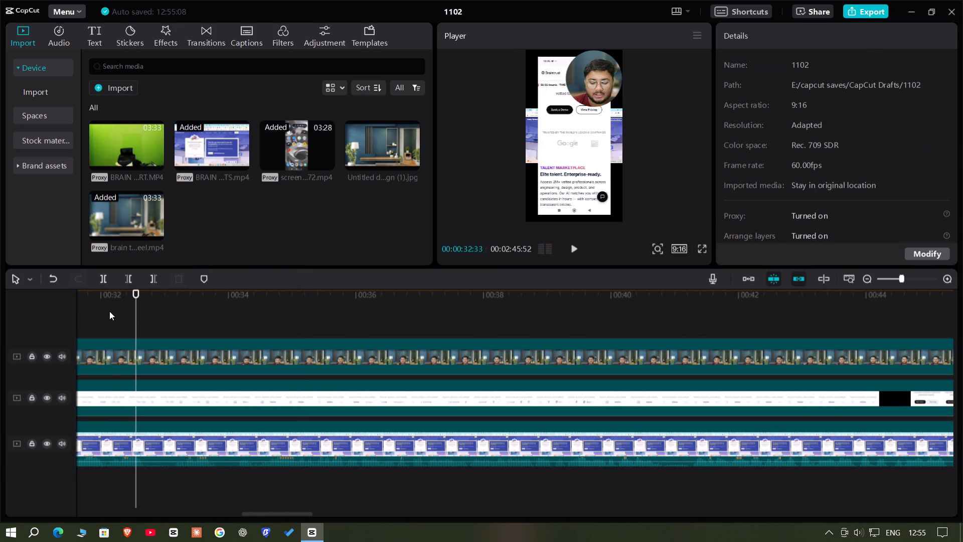
{"action": "key", "text": "space"}
{"action": "key", "text": "space"}
{"action": "left_click_drag", "start_coordinate": [197, 487], "coordinate": [134, 308]}
{"action": "left_click", "coordinate": [98, 276]}
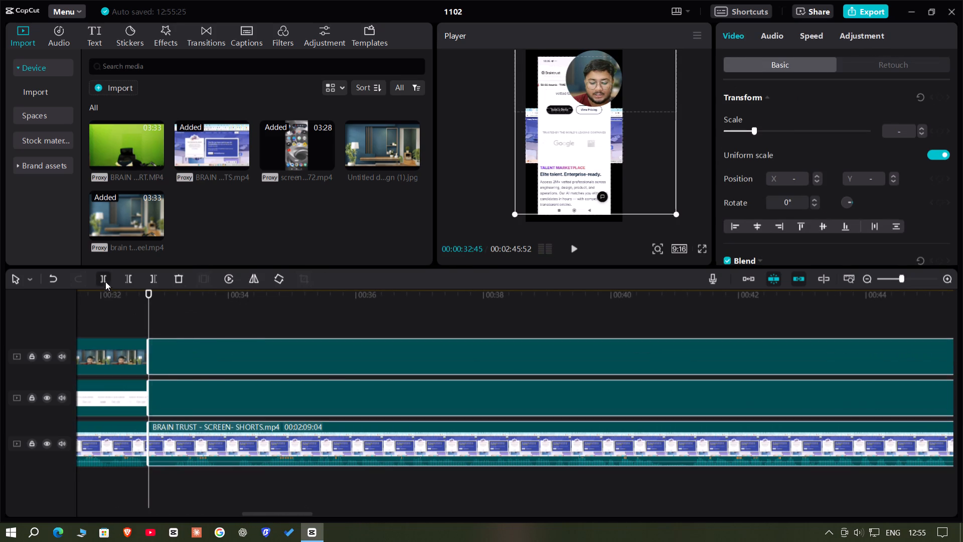
Trim the start of the three clips following the 00:00:32:45 split up to 00:00:34:28 and close the gap.
{"action": "left_click", "coordinate": [224, 302]}
{"action": "left_click_drag", "start_coordinate": [224, 302], "coordinate": [234, 321]}
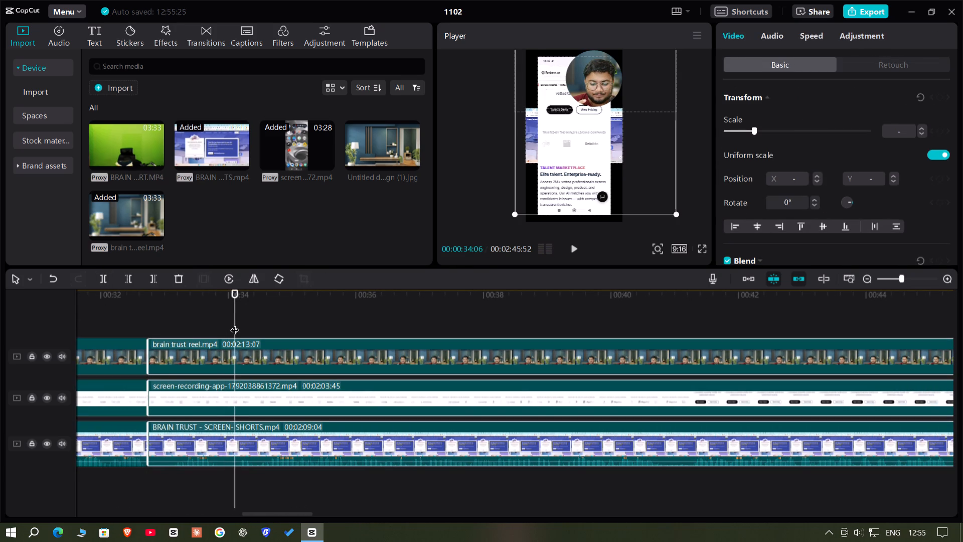
{"action": "key", "text": "space"}
{"action": "key", "text": "space"}
{"action": "key", "text": "Right"}
{"action": "key", "text": "Right"}
{"action": "key", "text": "Right"}
{"action": "key", "text": "Right"}
{"action": "key", "text": "Right"}
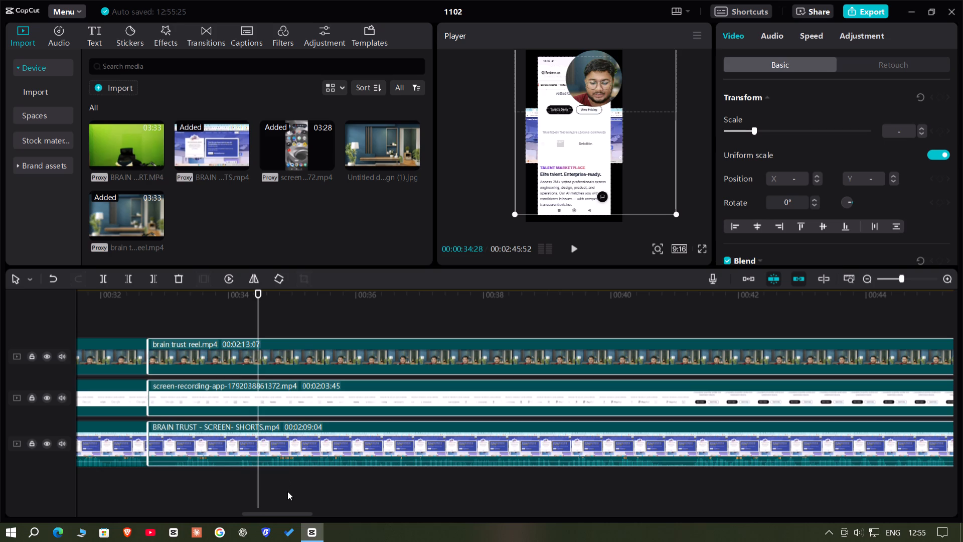
{"action": "left_click_drag", "start_coordinate": [280, 486], "coordinate": [393, 337]}
{"action": "left_click", "coordinate": [126, 276]}
{"action": "left_click_drag", "start_coordinate": [273, 347], "coordinate": [208, 350]}
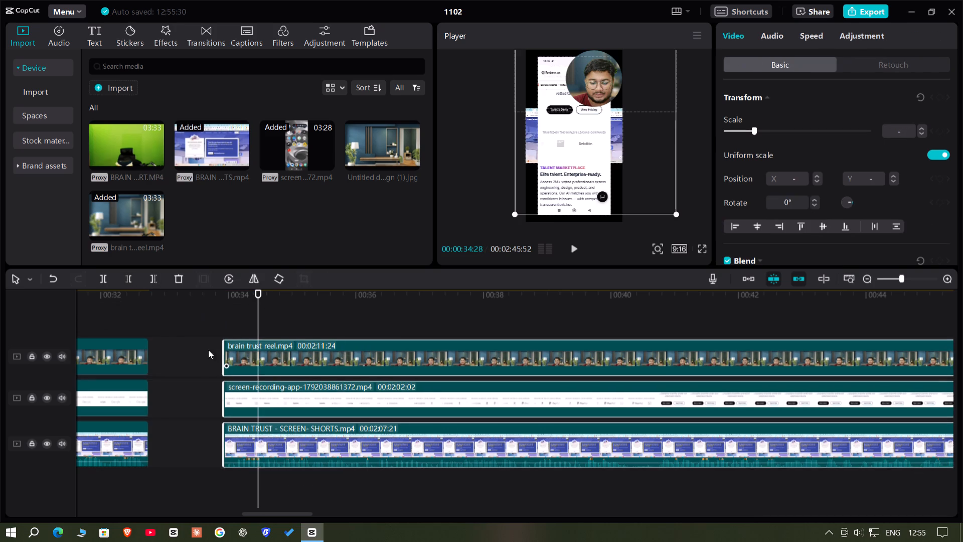
{"action": "left_click_drag", "start_coordinate": [208, 350], "coordinate": [163, 349]}
Play through the section from the 00:00:32:45 join to about 00:00:48 to judge which passage to cut.
{"action": "left_click", "coordinate": [117, 325]}
{"action": "key", "text": "space"}
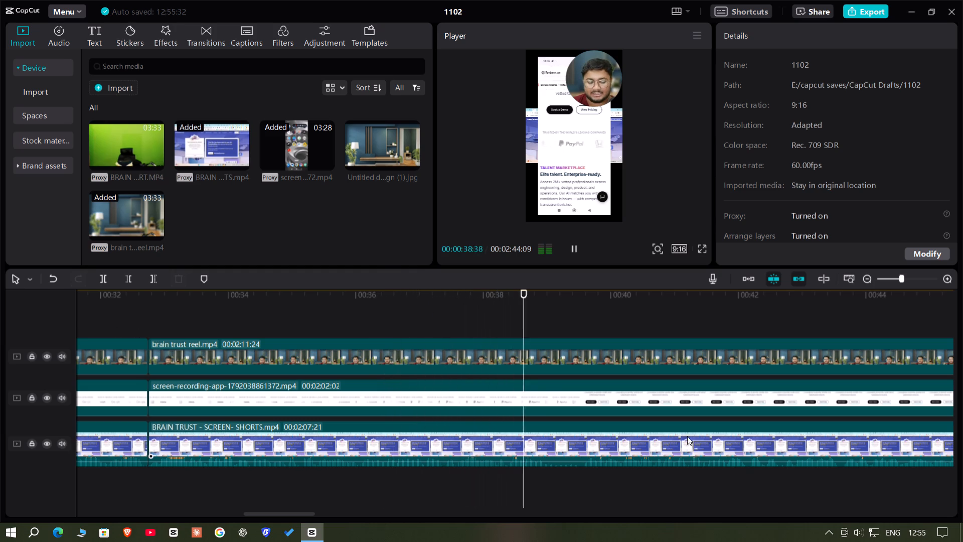
{"action": "key", "text": "space"}
{"action": "key", "text": "space"}
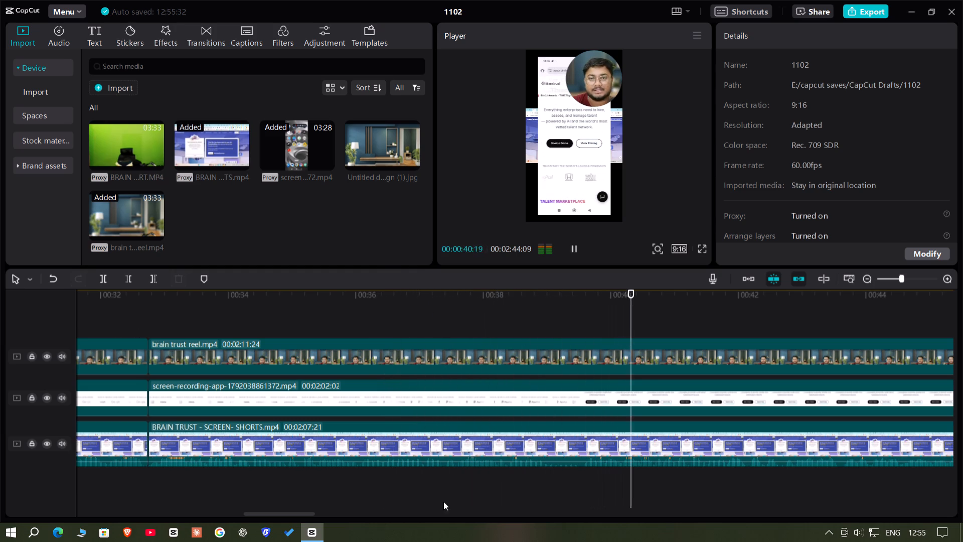
{"action": "left_click_drag", "start_coordinate": [284, 513], "coordinate": [314, 524]}
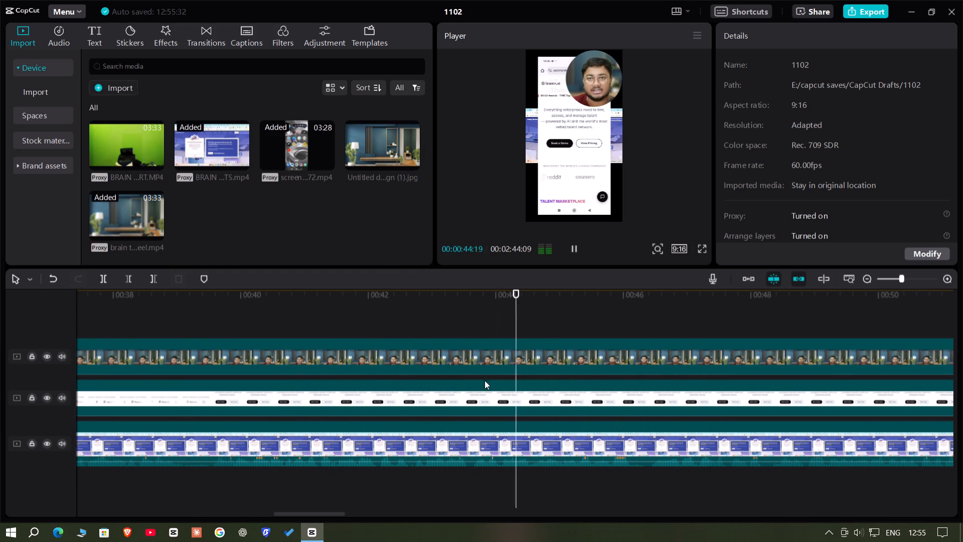
{"action": "key", "text": "space"}
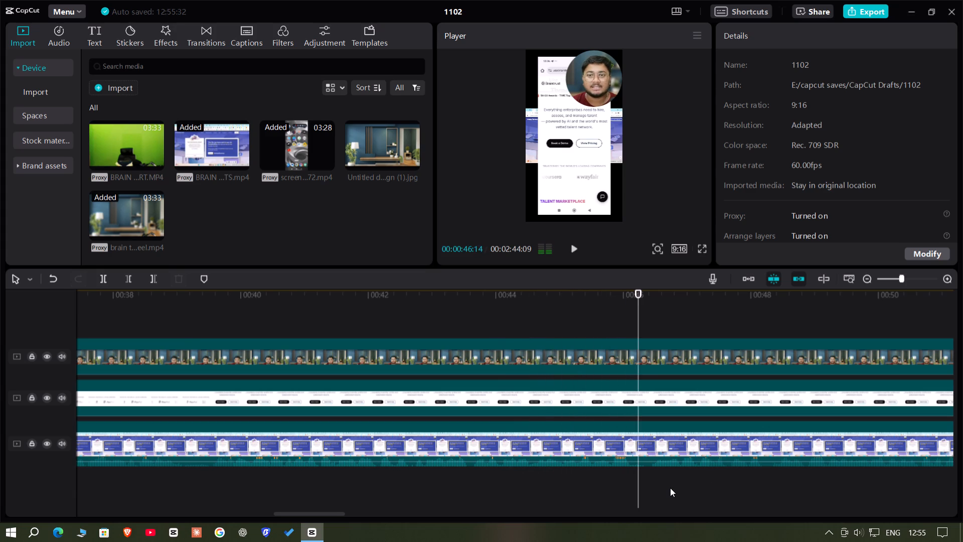
{"action": "key", "text": "space"}
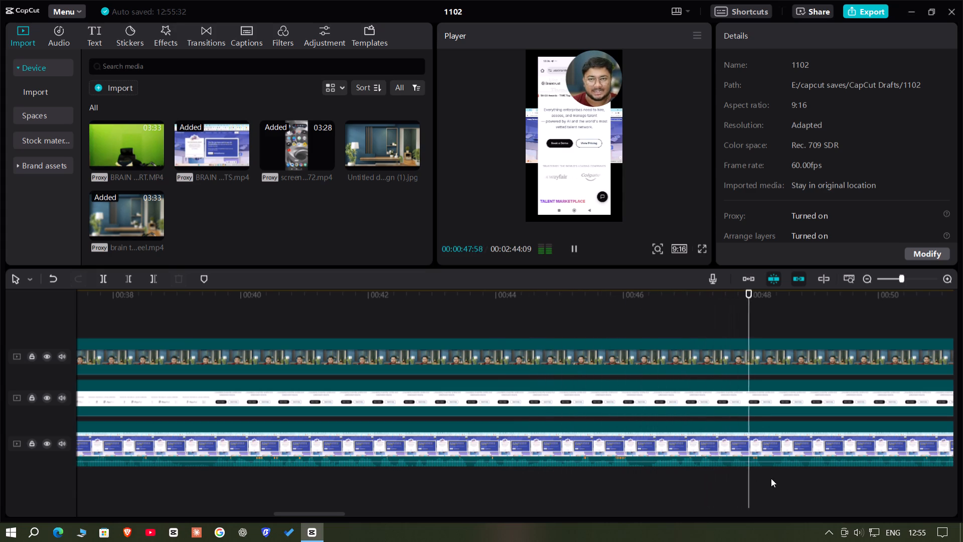
Replay the part around 00:00:38 and split the clips on all three tracks at 00:00:39:07.
{"action": "left_click", "coordinate": [164, 315]}
{"action": "left_click", "coordinate": [102, 313]}
{"action": "key", "text": "space"}
{"action": "key", "text": "space"}
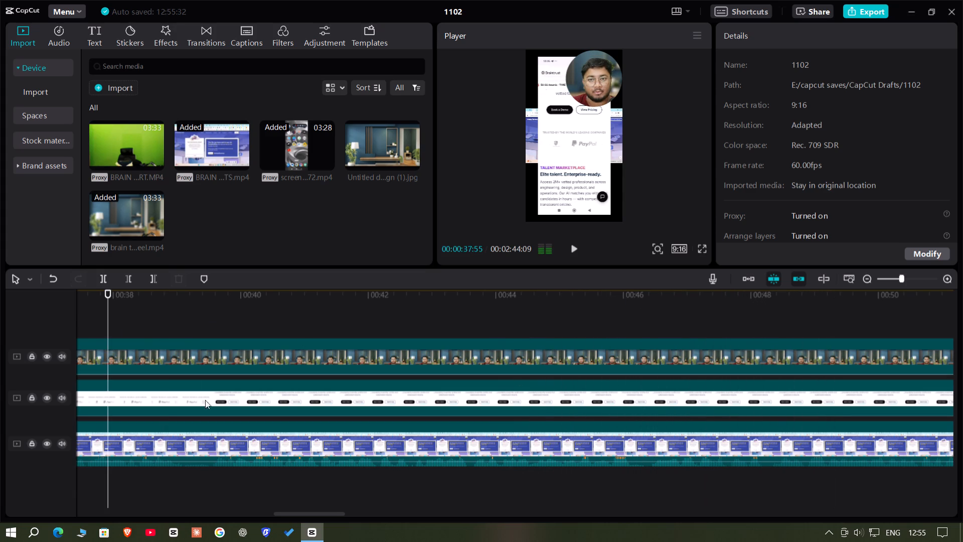
{"action": "key", "text": "space"}
{"action": "left_click_drag", "start_coordinate": [215, 490], "coordinate": [263, 453]}
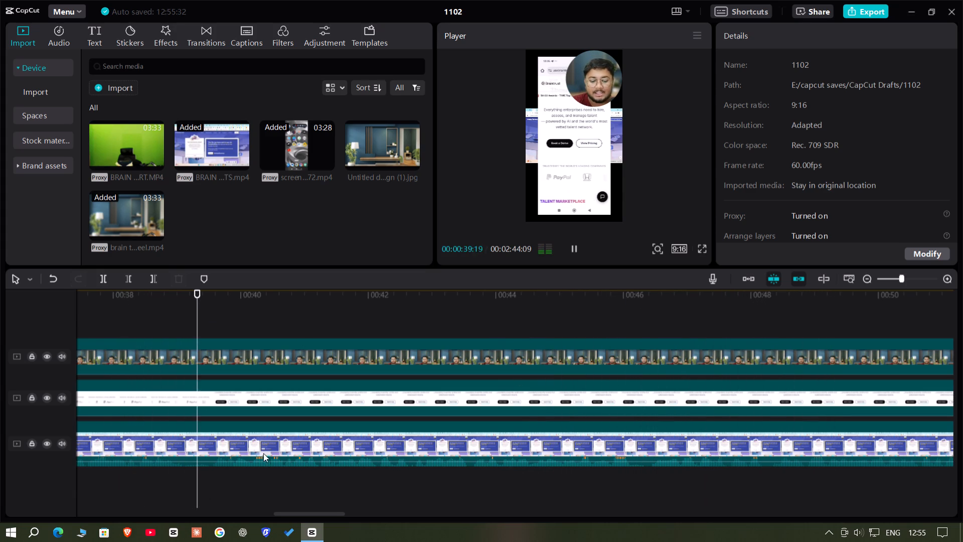
{"action": "left_click_drag", "start_coordinate": [263, 453], "coordinate": [359, 310]}
{"action": "left_click", "coordinate": [180, 327]}
{"action": "left_click", "coordinate": [120, 313]}
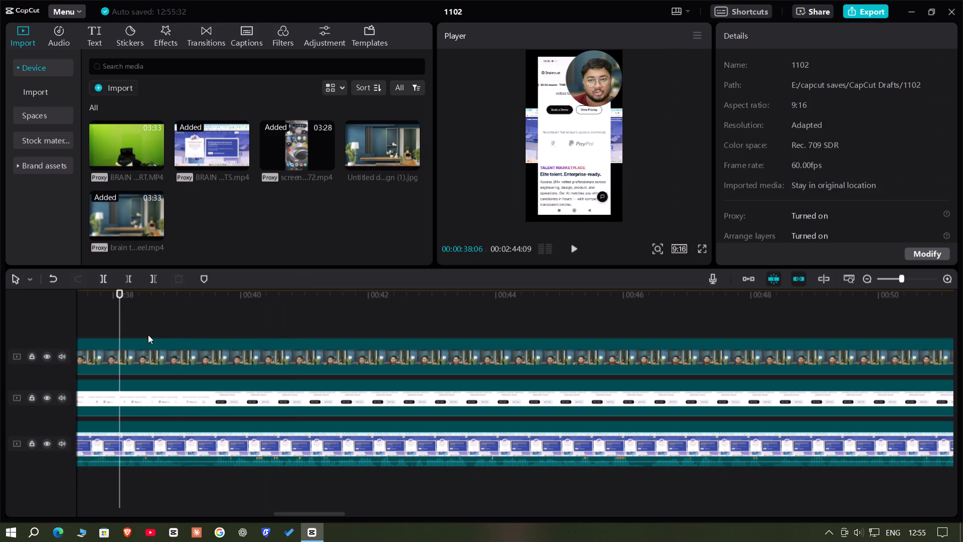
{"action": "key", "text": "space"}
{"action": "key", "text": "space"}
{"action": "left_click_drag", "start_coordinate": [195, 488], "coordinate": [328, 319]}
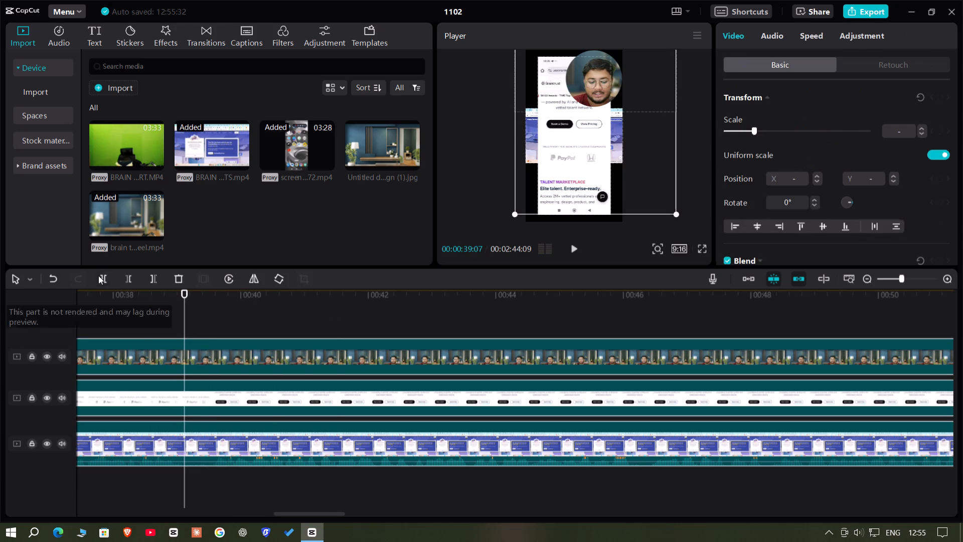
{"action": "left_click", "coordinate": [100, 274]}
Trim the start of the three clips following the 00:00:39:07 split up to 00:00:52:51 and close the gap.
{"action": "left_click", "coordinate": [783, 315]}
{"action": "left_click_drag", "start_coordinate": [783, 315], "coordinate": [772, 316]}
{"action": "key", "text": "space"}
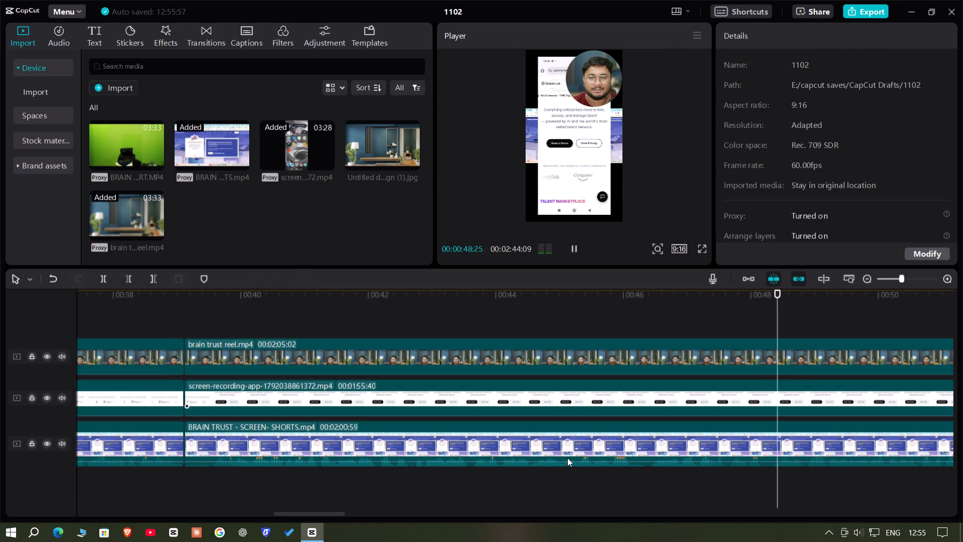
{"action": "left_click_drag", "start_coordinate": [327, 513], "coordinate": [350, 515]}
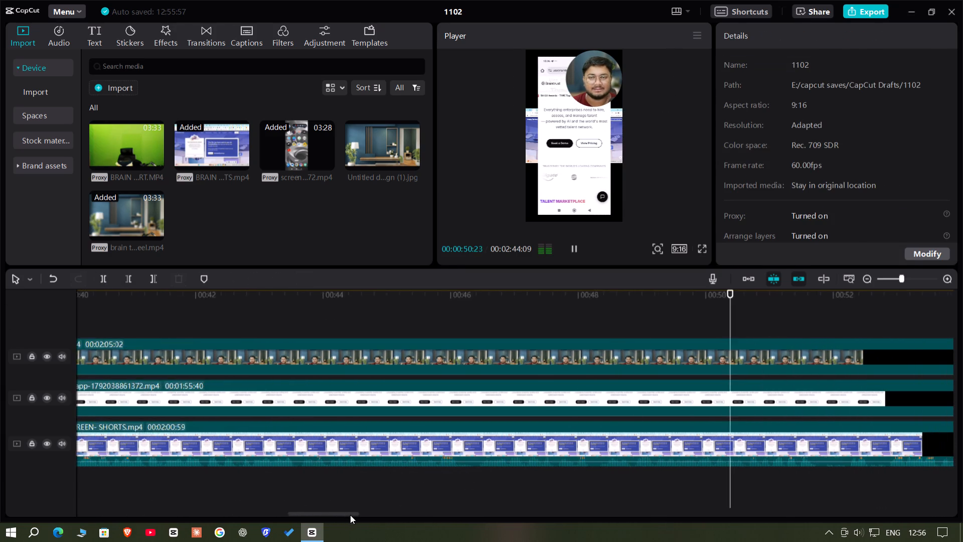
{"action": "left_click_drag", "start_coordinate": [350, 515], "coordinate": [361, 516]}
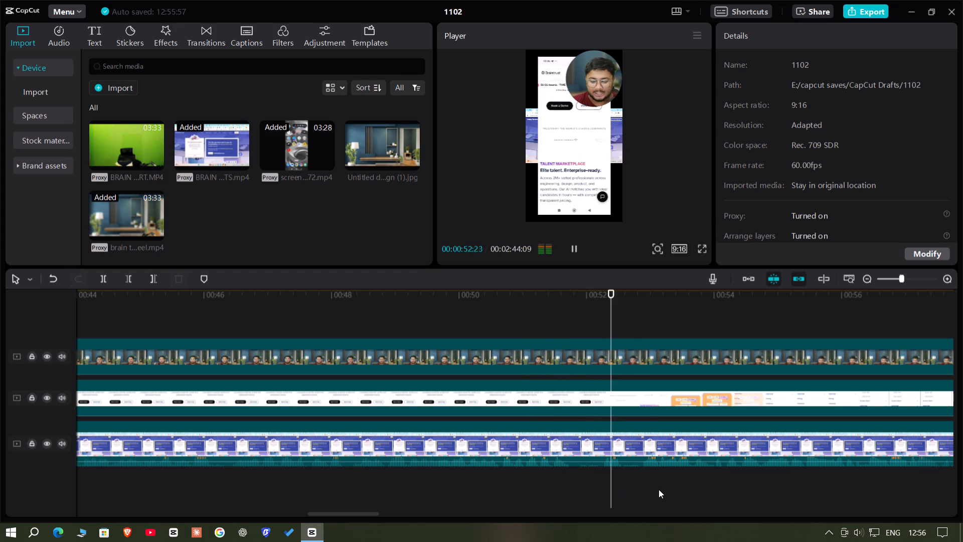
{"action": "left_click", "coordinate": [655, 318]}
{"action": "left_click_drag", "start_coordinate": [655, 318], "coordinate": [636, 320]}
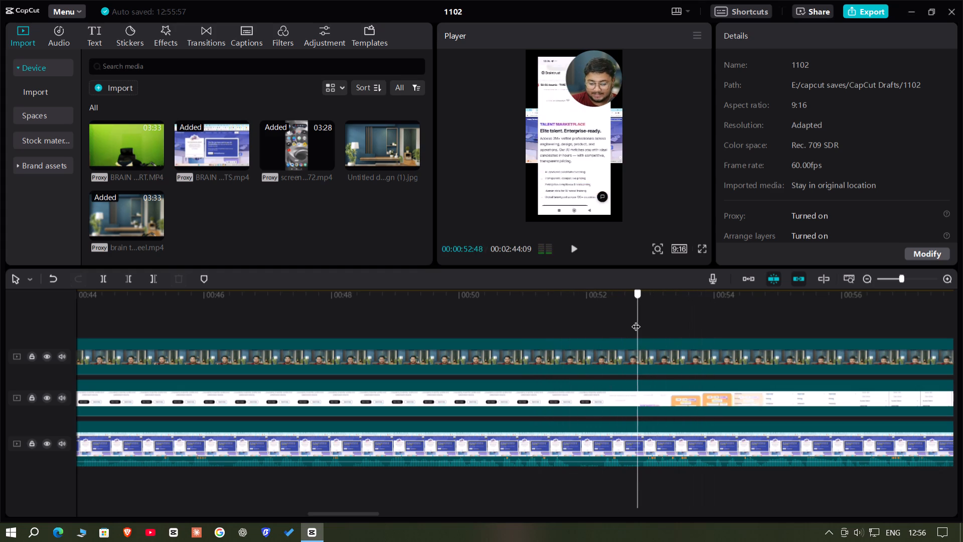
{"action": "left_click_drag", "start_coordinate": [636, 320], "coordinate": [640, 331]}
{"action": "left_click_drag", "start_coordinate": [669, 477], "coordinate": [805, 318]}
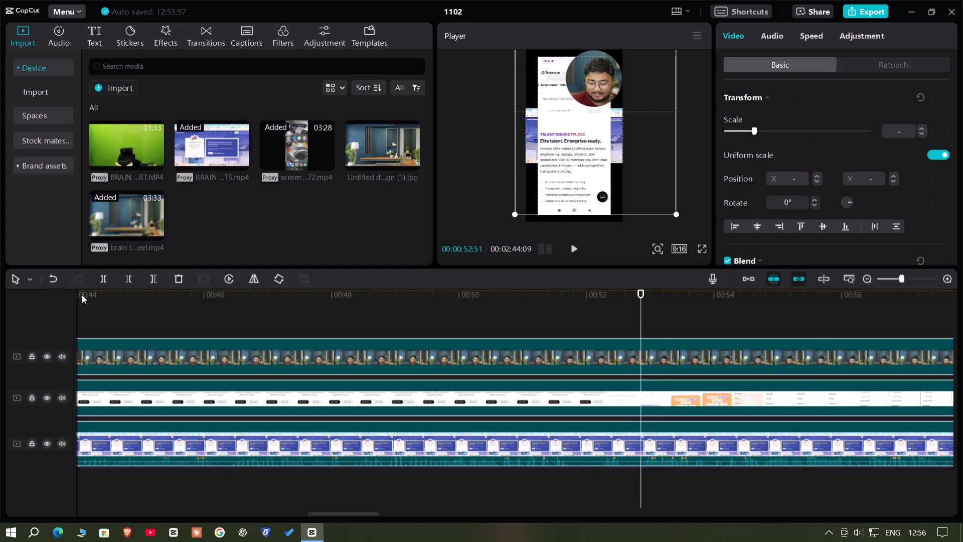
{"action": "left_click", "coordinate": [131, 281]}
{"action": "left_click_drag", "start_coordinate": [748, 357], "coordinate": [133, 338]}
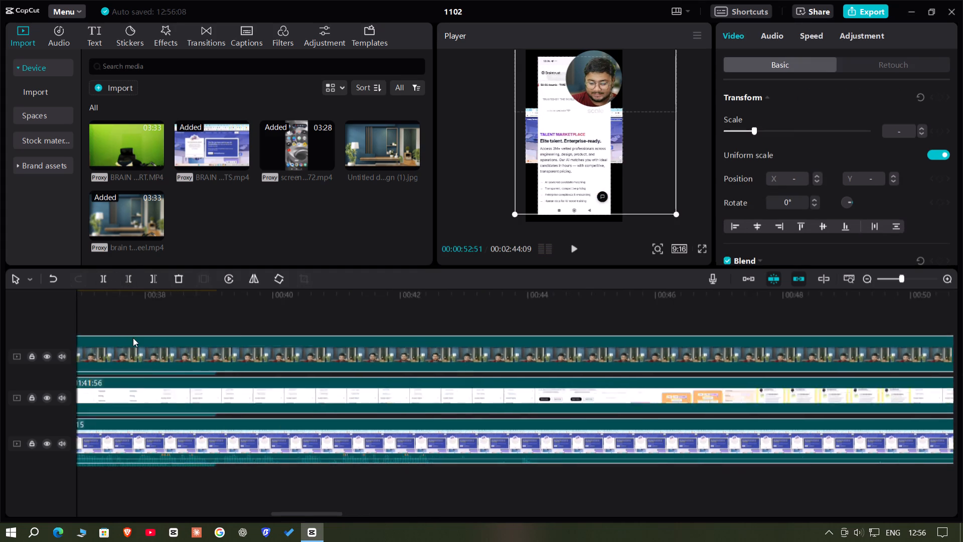
{"action": "left_click_drag", "start_coordinate": [133, 338], "coordinate": [364, 359]}
Review the footage beyond the 00:00:39:07 join and split the clips on all three tracks at 00:01:12:40.
{"action": "left_click", "coordinate": [212, 322]}
{"action": "key", "text": "space"}
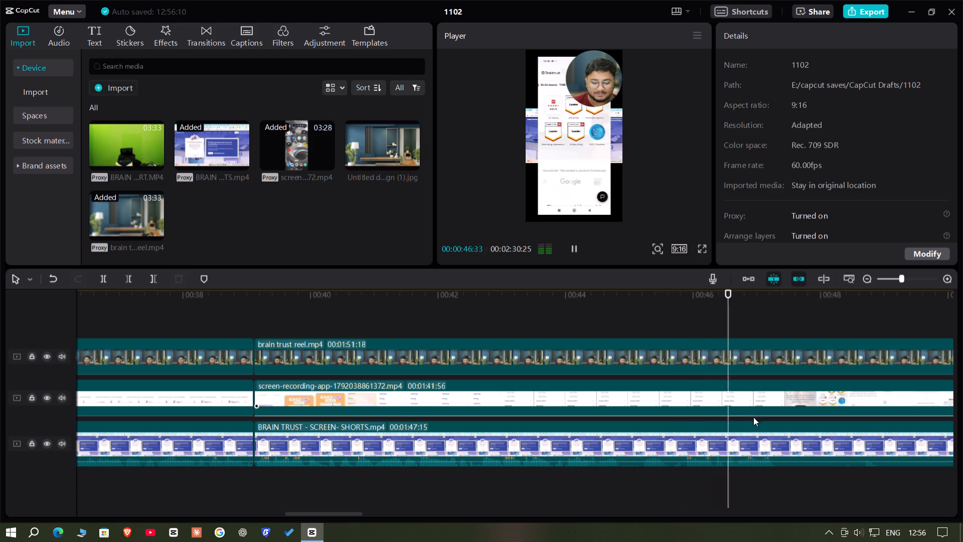
{"action": "left_click", "coordinate": [895, 280]}
{"action": "left_click", "coordinate": [844, 297]}
{"action": "left_click_drag", "start_coordinate": [844, 297], "coordinate": [644, 333]}
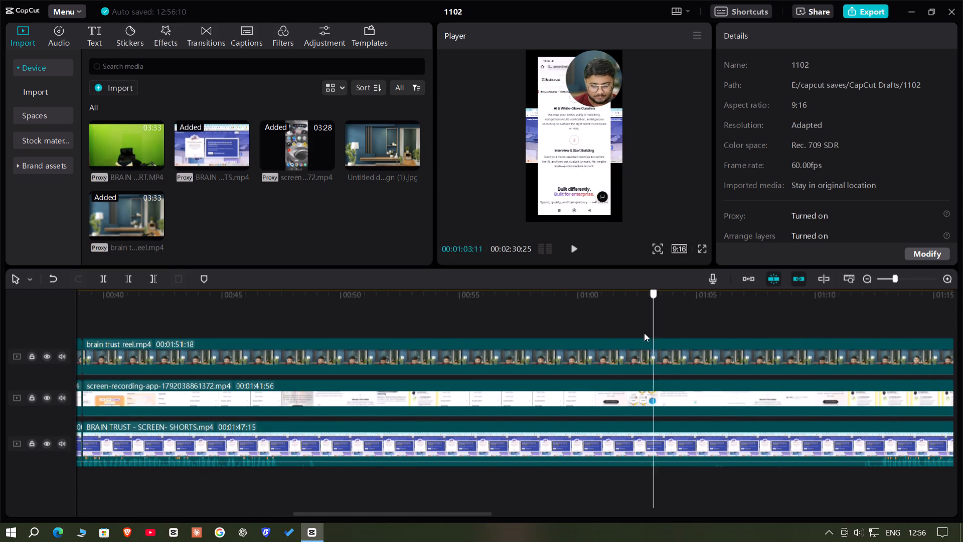
{"action": "left_click_drag", "start_coordinate": [644, 333], "coordinate": [564, 396]}
{"action": "key", "text": "space"}
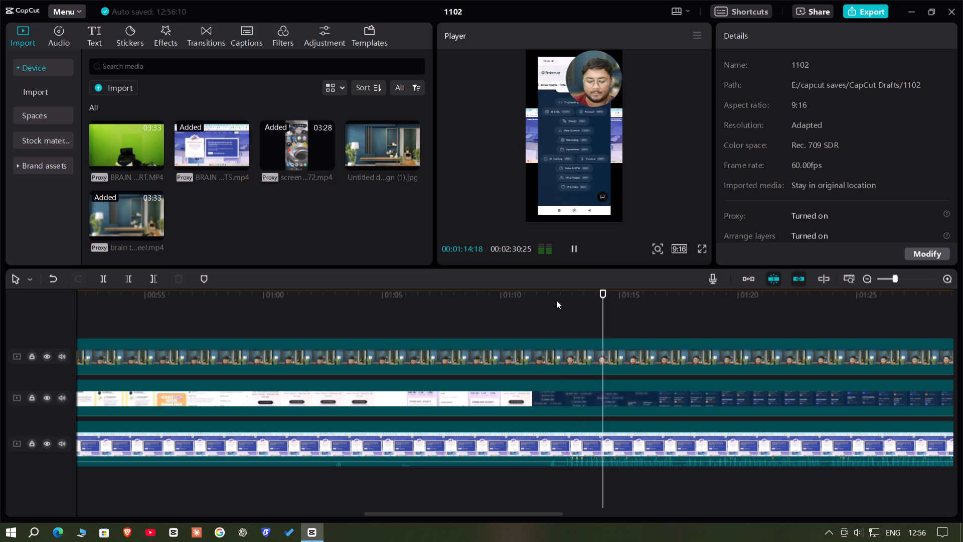
{"action": "left_click", "coordinate": [556, 300]}
{"action": "left_click_drag", "start_coordinate": [556, 300], "coordinate": [564, 322]}
{"action": "left_click_drag", "start_coordinate": [489, 488], "coordinate": [565, 336]}
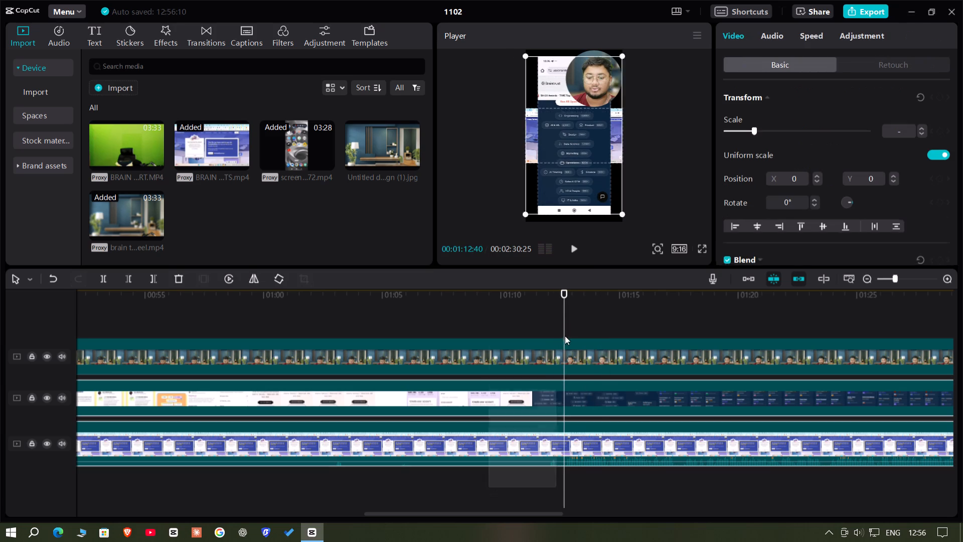
{"action": "left_click_drag", "start_coordinate": [565, 336], "coordinate": [565, 303]}
{"action": "left_click", "coordinate": [101, 275]}
Review the 00:00:39:07 join and delete the clips from there to the 00:01:12:40 split on all three tracks.
{"action": "left_click", "coordinate": [389, 323]}
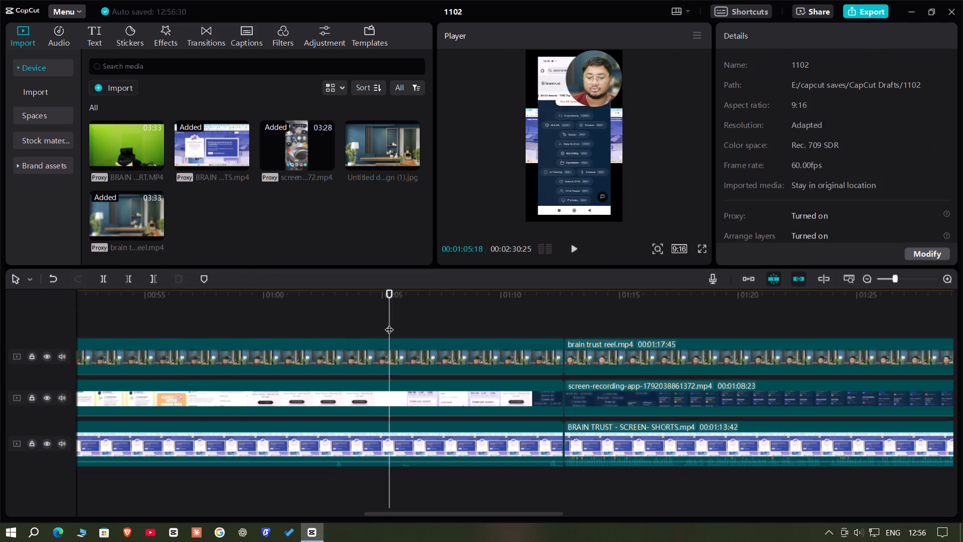
{"action": "left_click_drag", "start_coordinate": [390, 322], "coordinate": [272, 326]}
{"action": "key", "text": "space"}
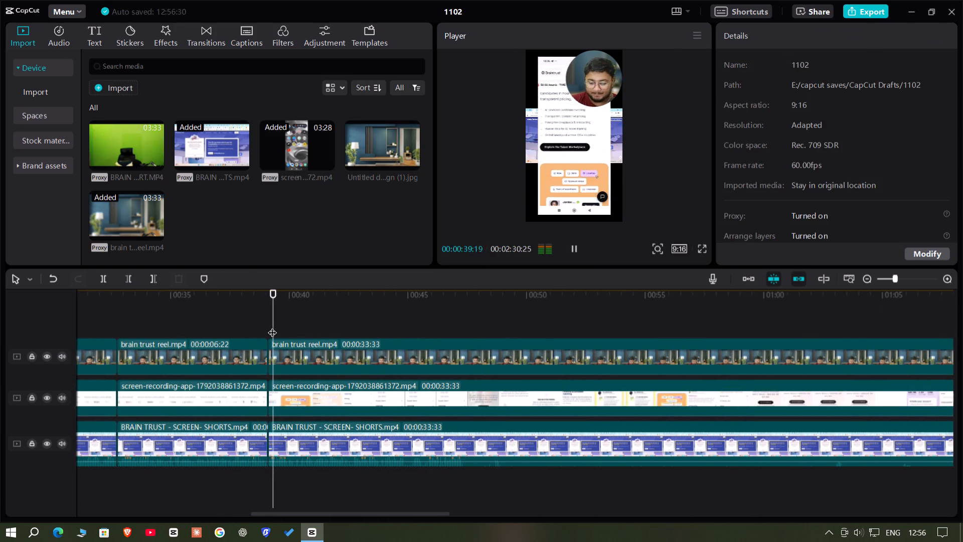
{"action": "key", "text": "space"}
{"action": "left_click", "coordinate": [247, 320]}
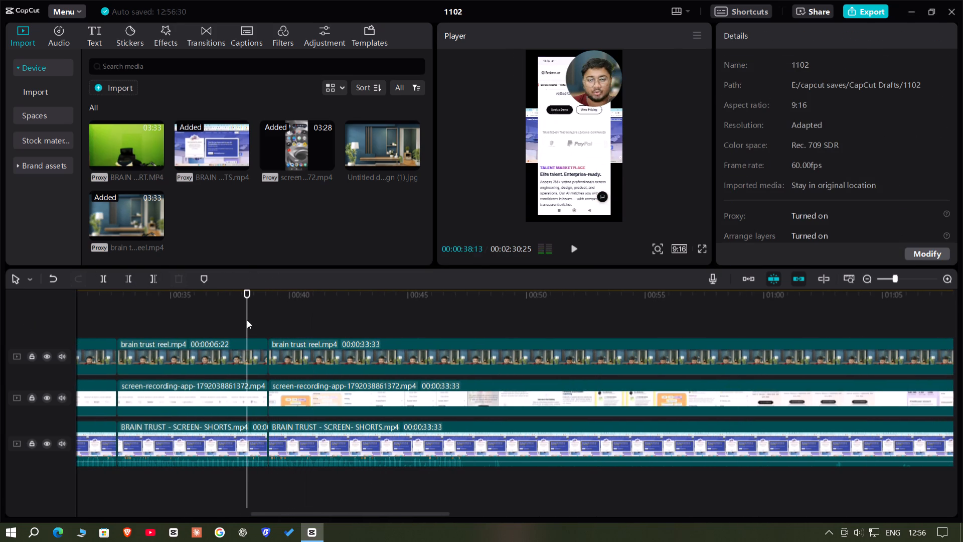
{"action": "key", "text": "space"}
{"action": "key", "text": "space"}
{"action": "key", "text": "space"}
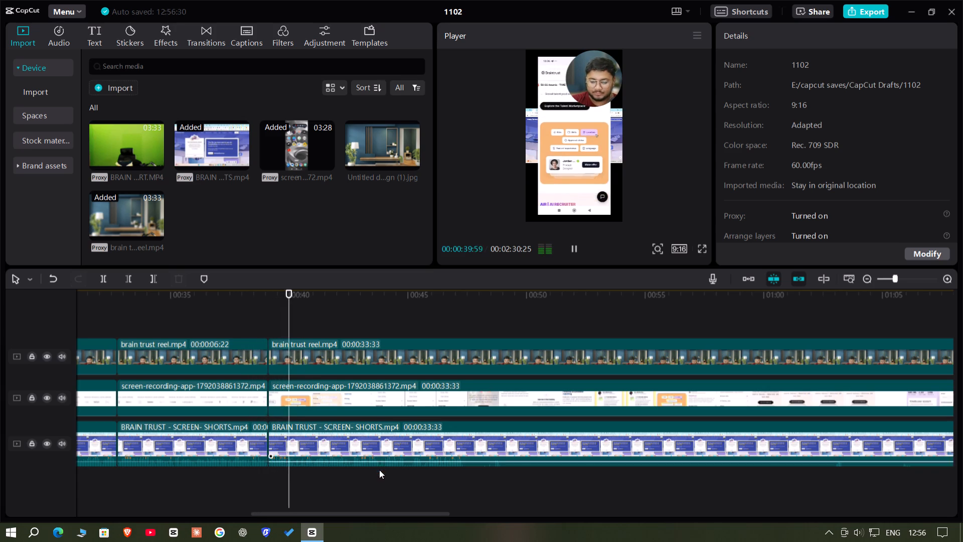
{"action": "left_click_drag", "start_coordinate": [382, 478], "coordinate": [469, 315]}
{"action": "left_click", "coordinate": [178, 278]}
Move the three remaining clips from 00:01:12:40 back to the 00:00:39:07 join to close the gap.
{"action": "left_click", "coordinate": [601, 347]}
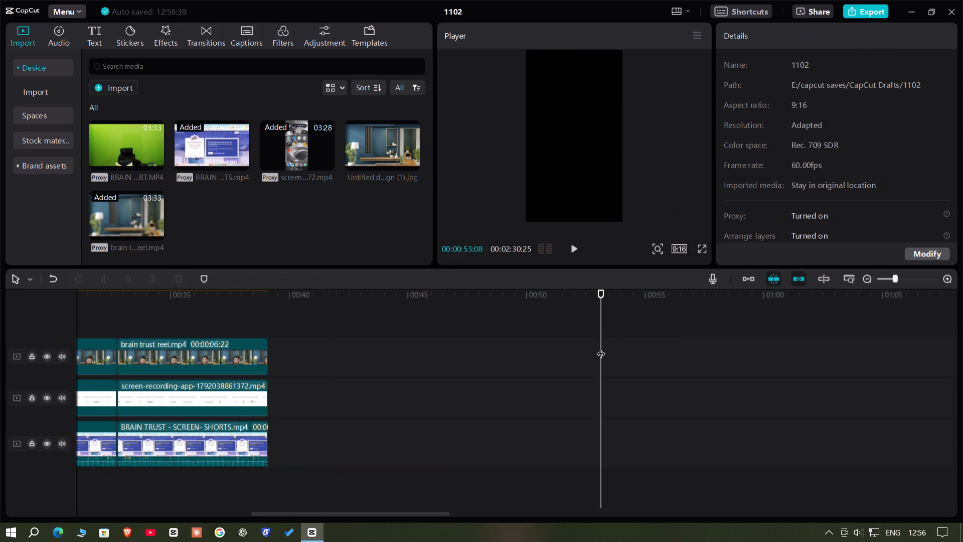
{"action": "left_click_drag", "start_coordinate": [601, 347], "coordinate": [634, 349]}
{"action": "left_click_drag", "start_coordinate": [547, 336], "coordinate": [668, 433]}
{"action": "left_click_drag", "start_coordinate": [668, 432], "coordinate": [424, 397]}
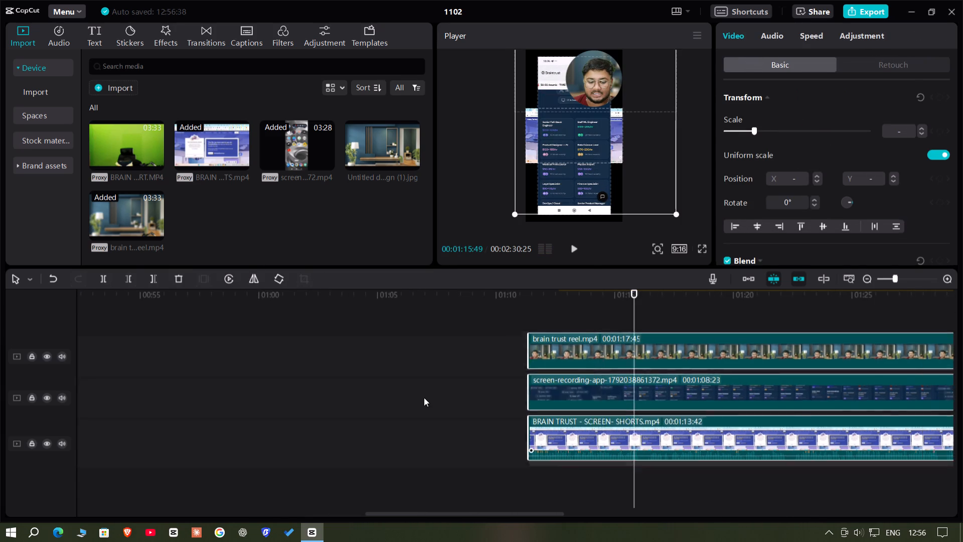
{"action": "left_click_drag", "start_coordinate": [424, 397], "coordinate": [626, 436]}
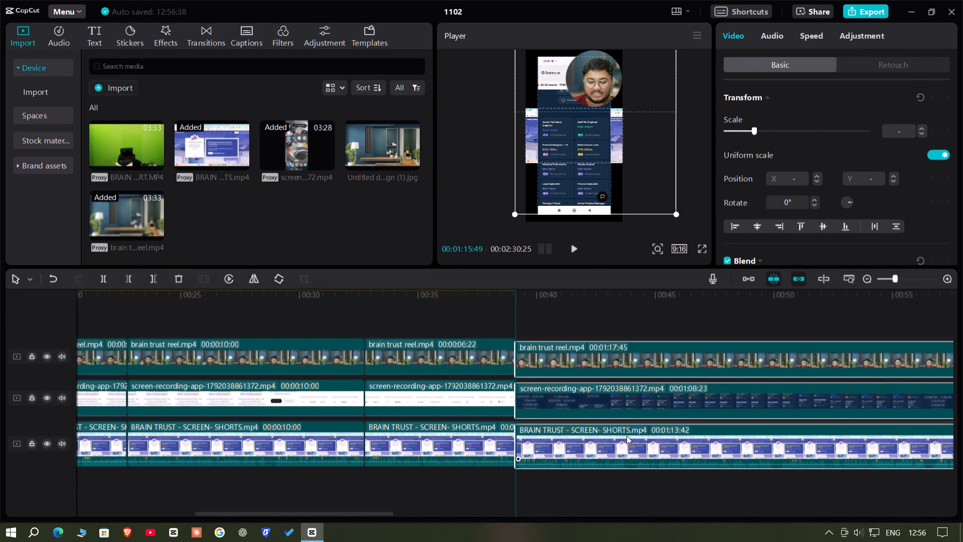
{"action": "left_click_drag", "start_coordinate": [626, 436], "coordinate": [625, 436]}
Play through the footage after the 00:00:39:07 join, including in full screen, and split the clips on all three tracks at 00:00:43:49.
{"action": "left_click", "coordinate": [498, 322]}
{"action": "key", "text": "space"}
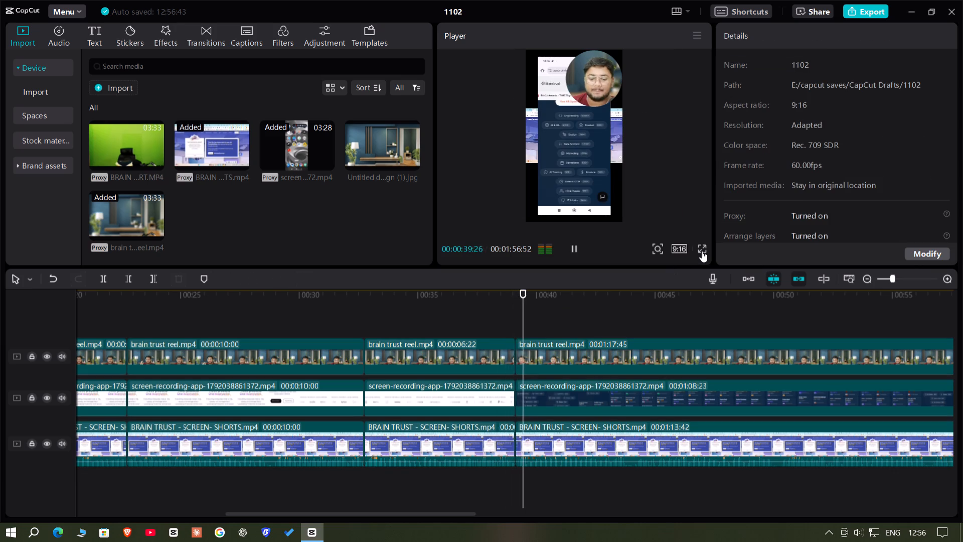
{"action": "left_click", "coordinate": [702, 251]}
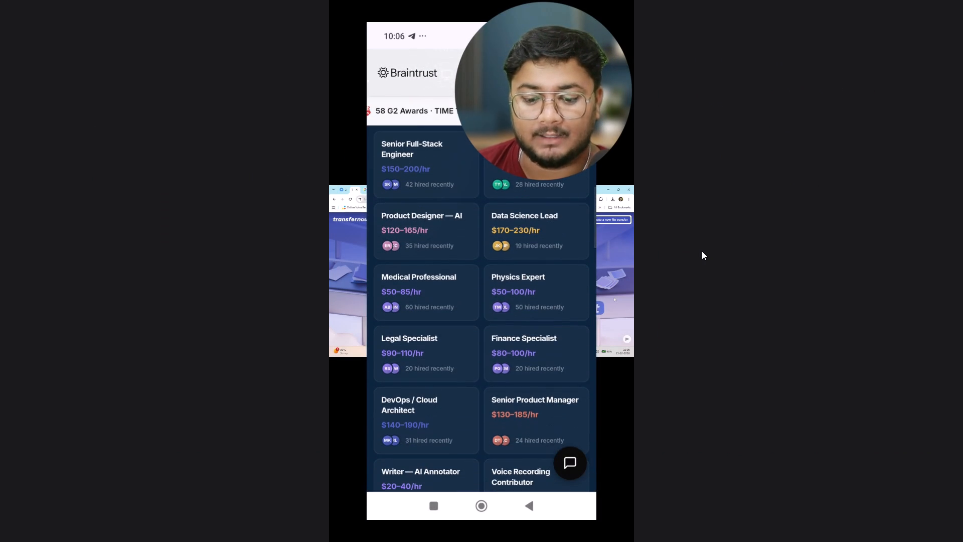
{"action": "left_click", "coordinate": [645, 476]}
{"action": "left_click", "coordinate": [648, 482]}
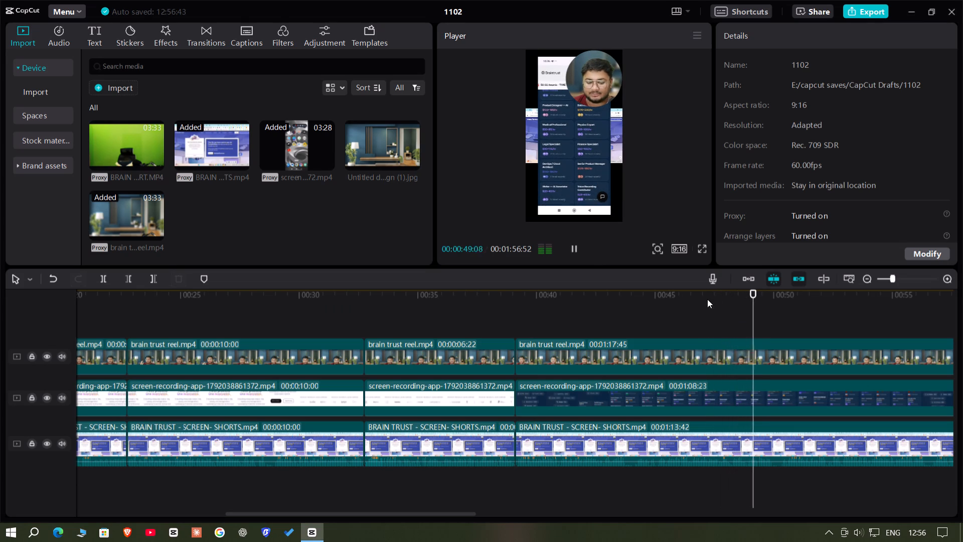
{"action": "left_click", "coordinate": [596, 307]}
{"action": "key", "text": "space"}
{"action": "key", "text": "space"}
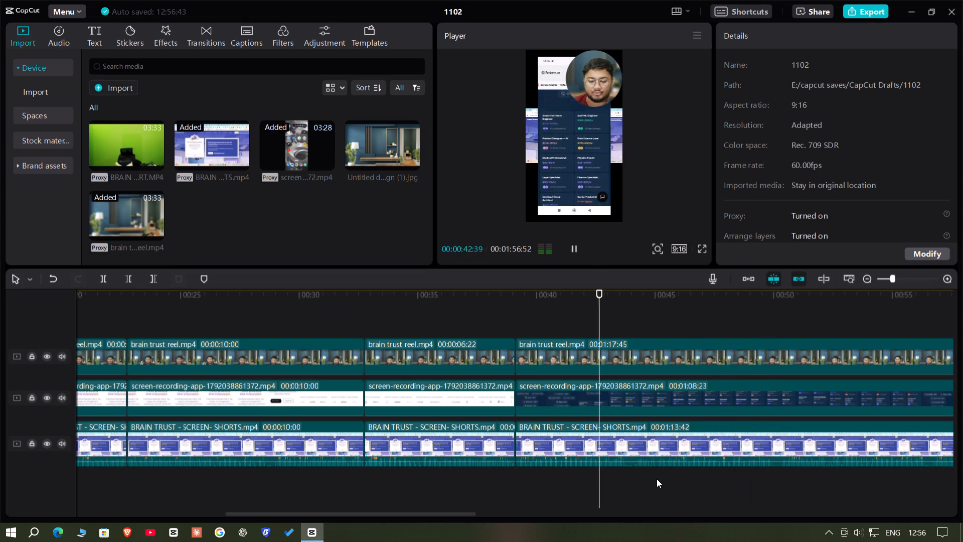
{"action": "key", "text": "space"}
{"action": "left_click_drag", "start_coordinate": [654, 482], "coordinate": [548, 232]}
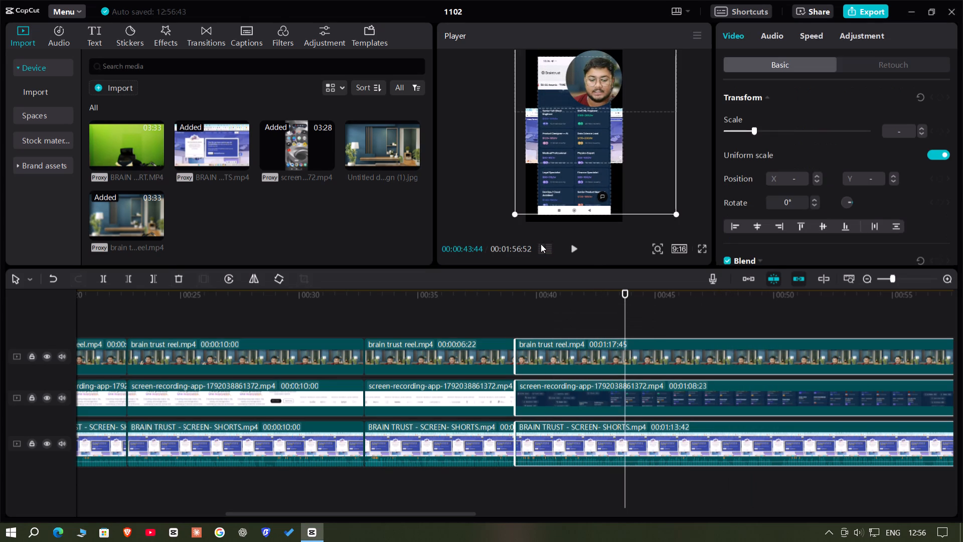
{"action": "key", "text": "Right"}
{"action": "key", "text": "Right"}
{"action": "key", "text": "Right"}
{"action": "key", "text": "Right"}
{"action": "key", "text": "Right"}
{"action": "left_click", "coordinate": [101, 276]}
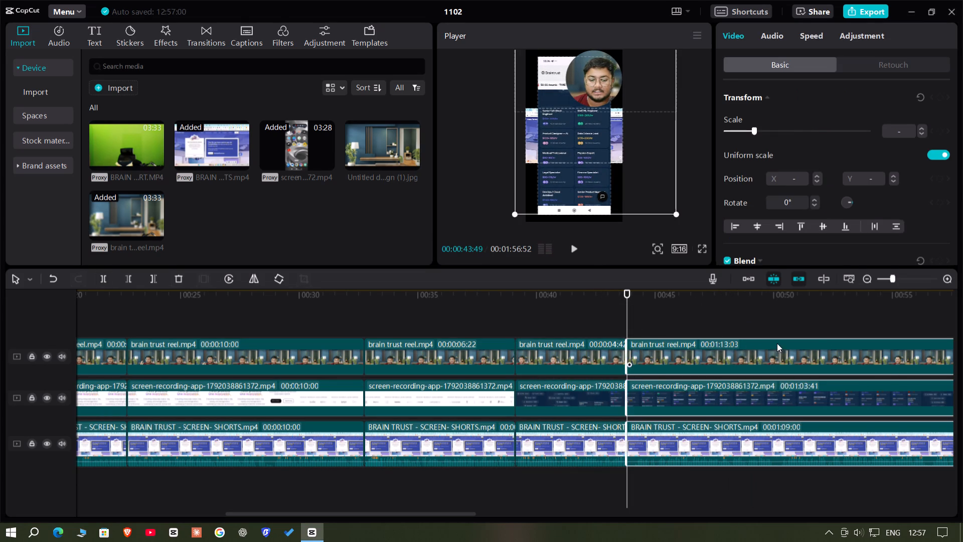
Trim the start of the three clips following the 00:00:43:49 split up to 00:00:50:13 and close the gap.
{"action": "left_click", "coordinate": [709, 325]}
{"action": "left_click_drag", "start_coordinate": [709, 324], "coordinate": [778, 357]}
{"action": "key", "text": "space"}
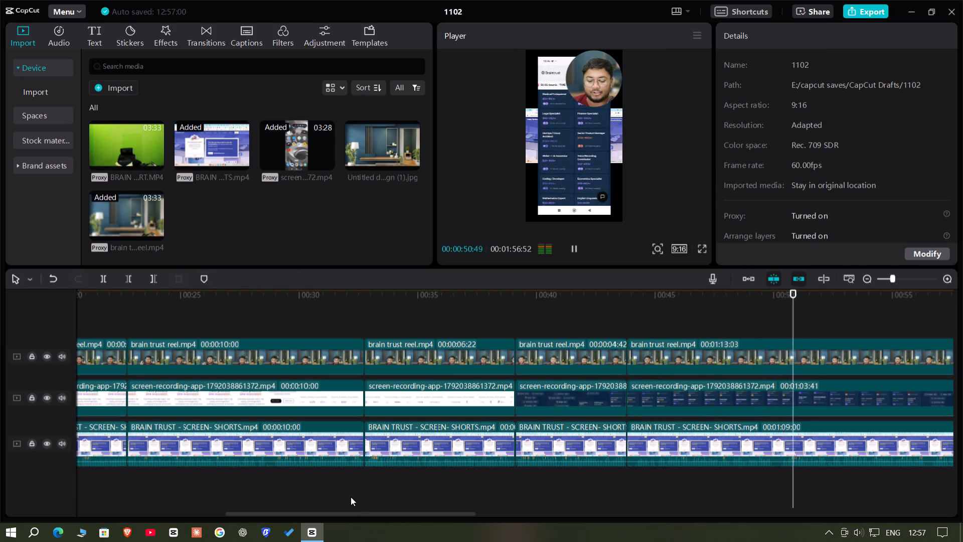
{"action": "left_click_drag", "start_coordinate": [359, 514], "coordinate": [461, 510]}
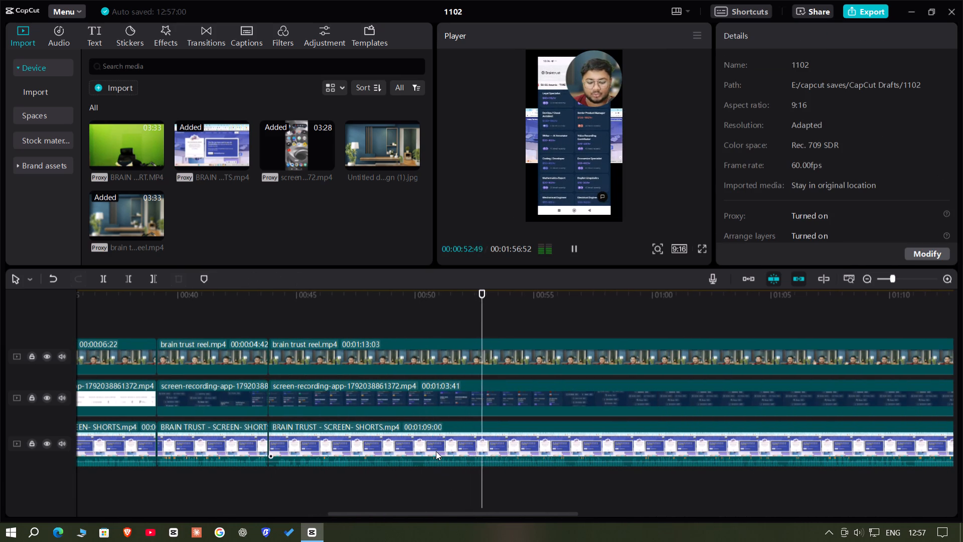
{"action": "left_click", "coordinate": [414, 316]}
{"action": "left_click_drag", "start_coordinate": [414, 316], "coordinate": [425, 337]}
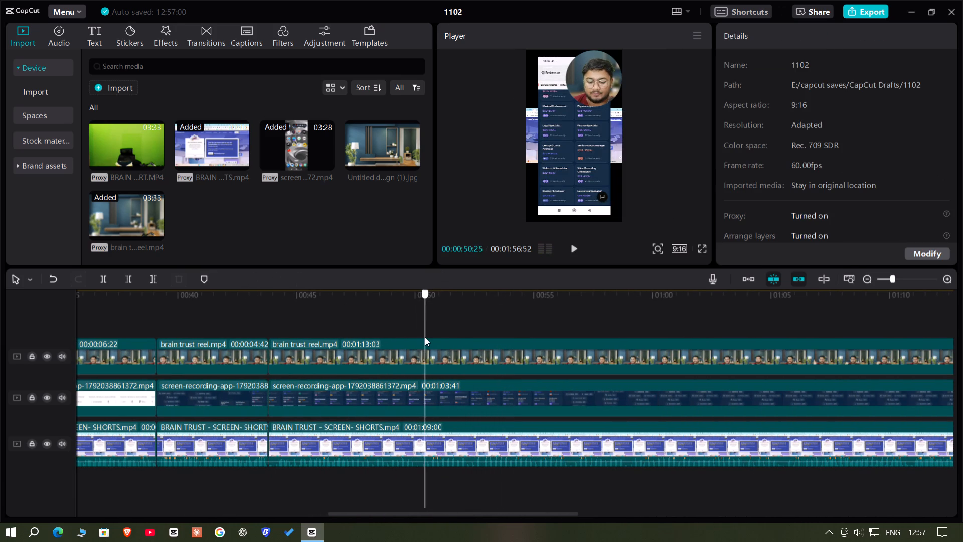
{"action": "left_click_drag", "start_coordinate": [425, 337], "coordinate": [420, 345]}
{"action": "left_click_drag", "start_coordinate": [469, 328], "coordinate": [515, 462]}
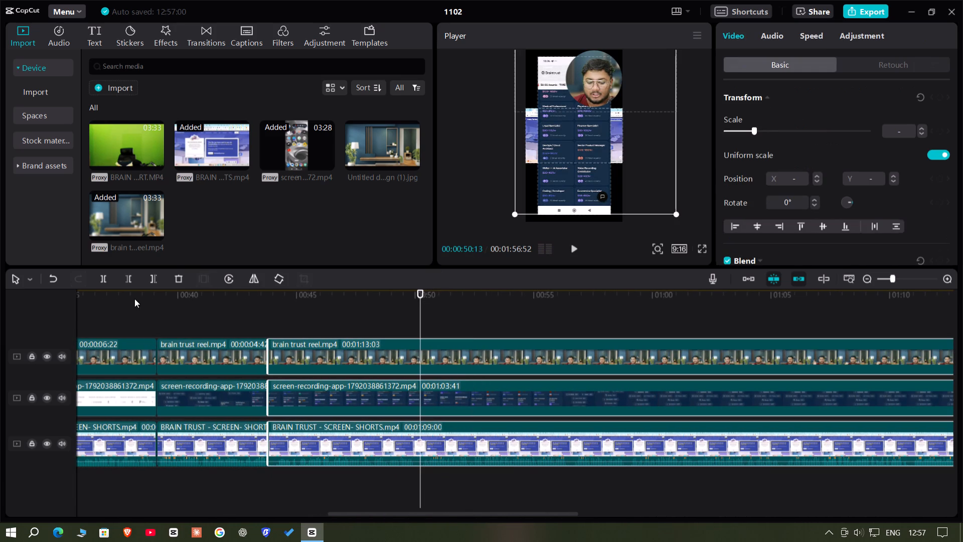
{"action": "left_click", "coordinate": [126, 276]}
{"action": "left_click_drag", "start_coordinate": [487, 357], "coordinate": [329, 359]}
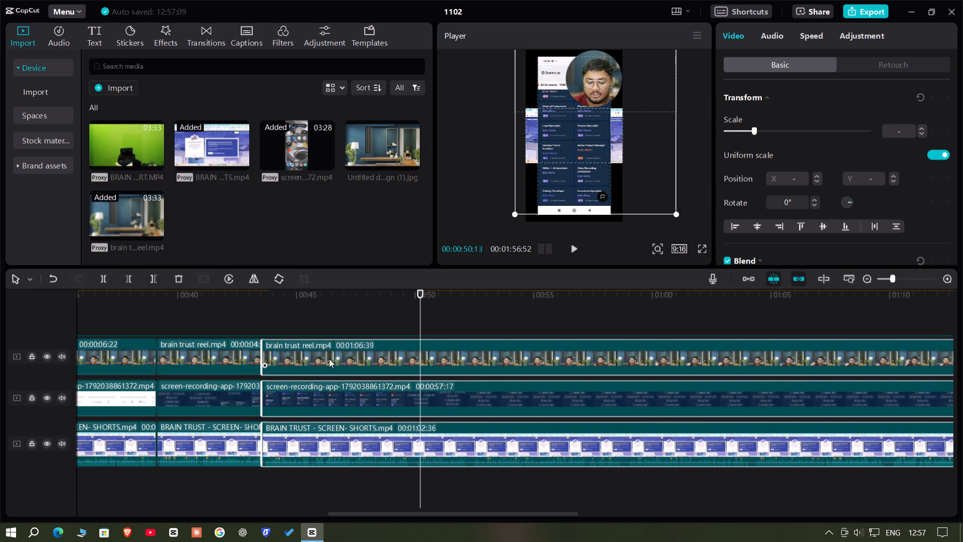
{"action": "left_click_drag", "start_coordinate": [329, 359], "coordinate": [334, 362]}
Play through the 00:00:43:49 join and split the clips on all three tracks at 00:00:52:30.
{"action": "left_click", "coordinate": [300, 314]}
{"action": "key", "text": "space"}
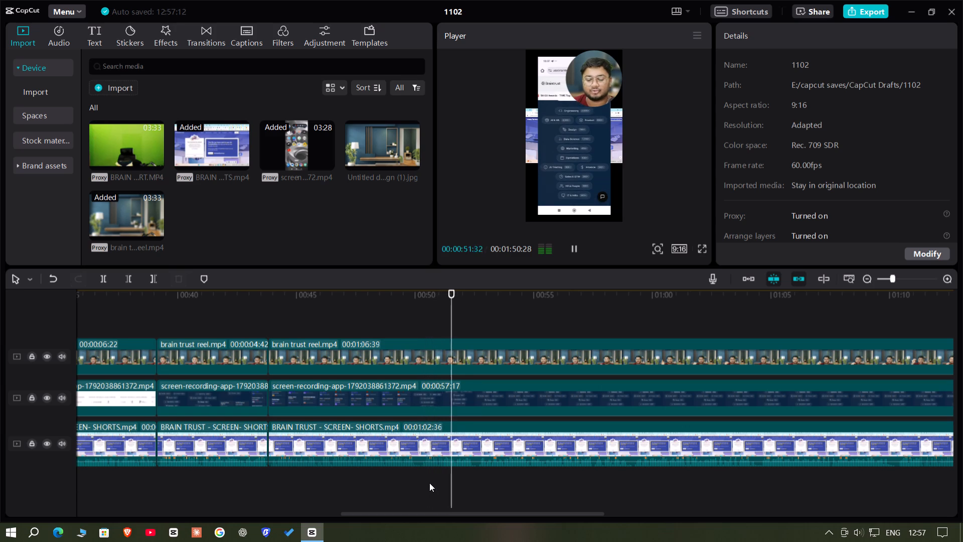
{"action": "key", "text": "space"}
{"action": "left_click_drag", "start_coordinate": [492, 483], "coordinate": [438, 307]}
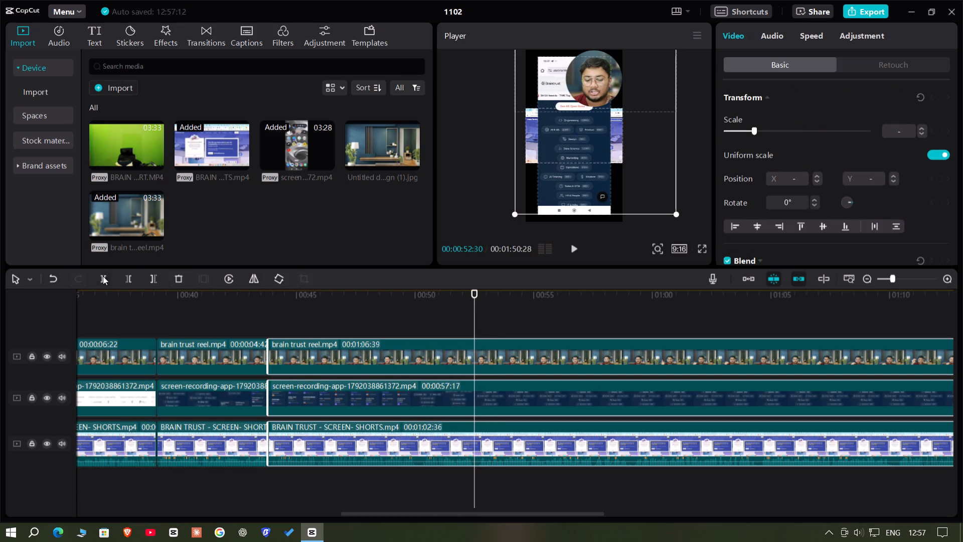
{"action": "left_click", "coordinate": [99, 278]}
Review the footage between about 00:01:06 and 00:01:20 to find where the next usable passage starts.
{"action": "left_click", "coordinate": [723, 319]}
{"action": "left_click_drag", "start_coordinate": [723, 319], "coordinate": [538, 370]}
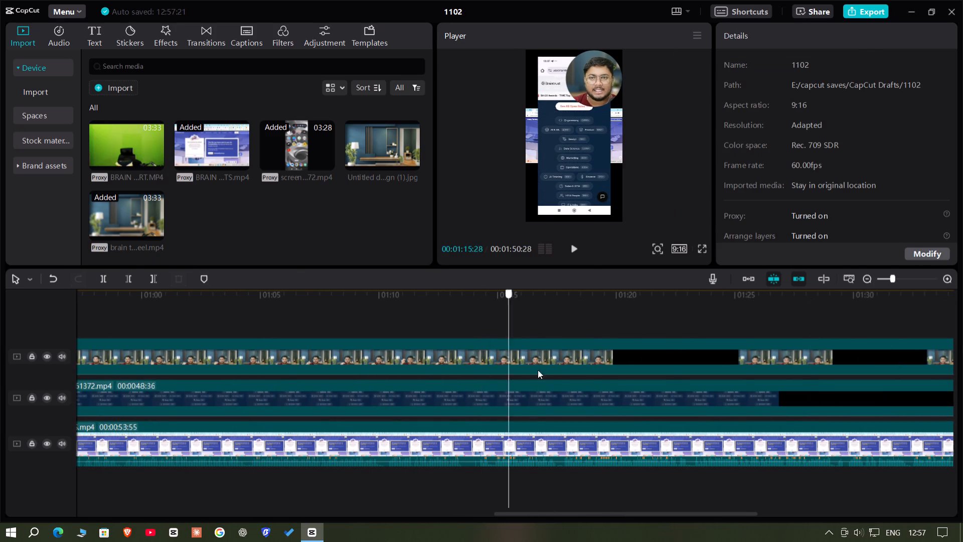
{"action": "left_click_drag", "start_coordinate": [538, 370], "coordinate": [562, 385]}
{"action": "key", "text": "space"}
{"action": "key", "text": "space"}
{"action": "key", "text": "space"}
{"action": "key", "text": "space"}
{"action": "key", "text": "space"}
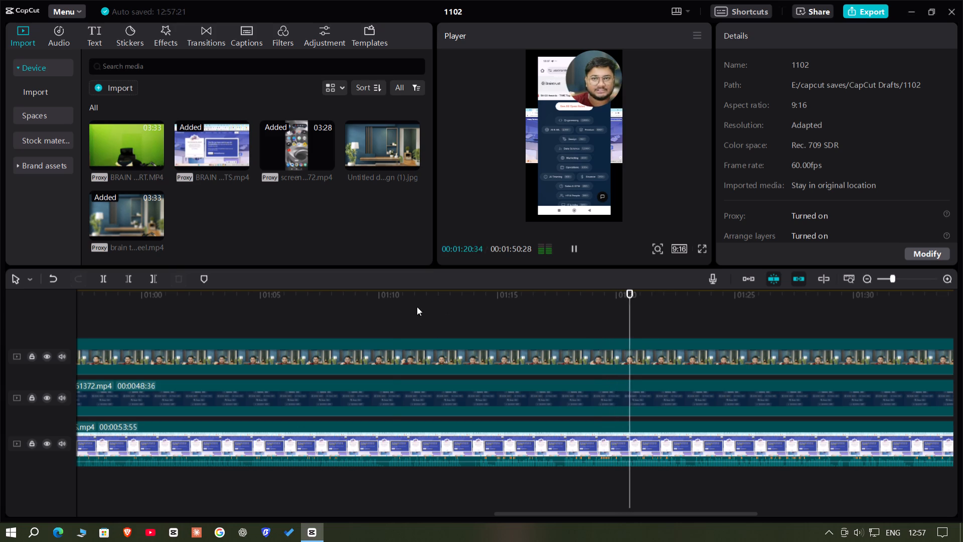
{"action": "left_click", "coordinate": [393, 306]}
{"action": "key", "text": "space"}
{"action": "key", "text": "space"}
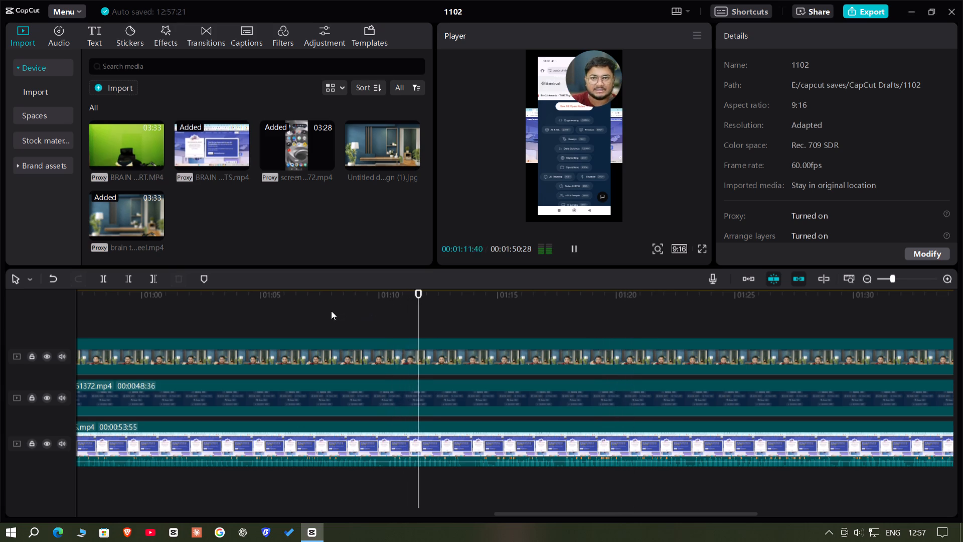
{"action": "left_click", "coordinate": [326, 311]}
{"action": "key", "text": "space"}
{"action": "left_click", "coordinate": [305, 312]}
{"action": "key", "text": "space"}
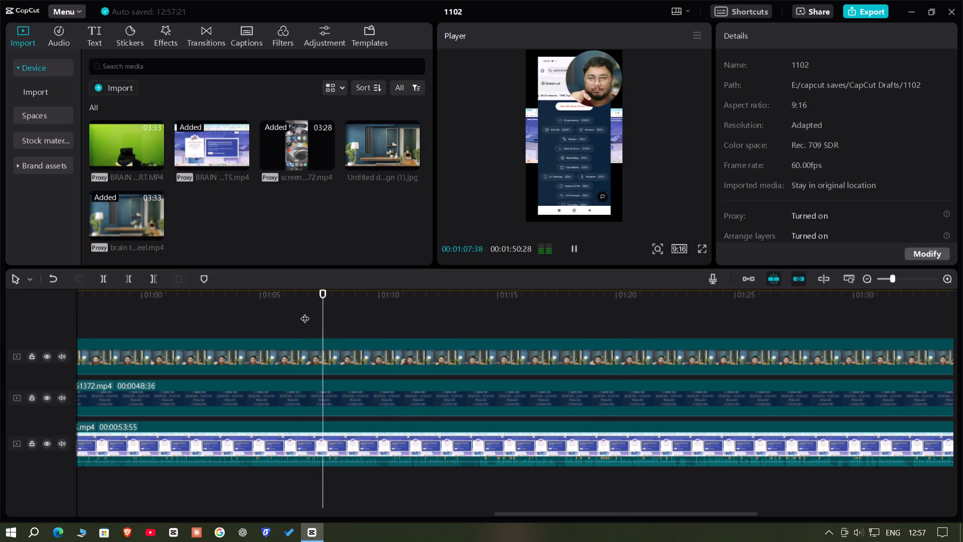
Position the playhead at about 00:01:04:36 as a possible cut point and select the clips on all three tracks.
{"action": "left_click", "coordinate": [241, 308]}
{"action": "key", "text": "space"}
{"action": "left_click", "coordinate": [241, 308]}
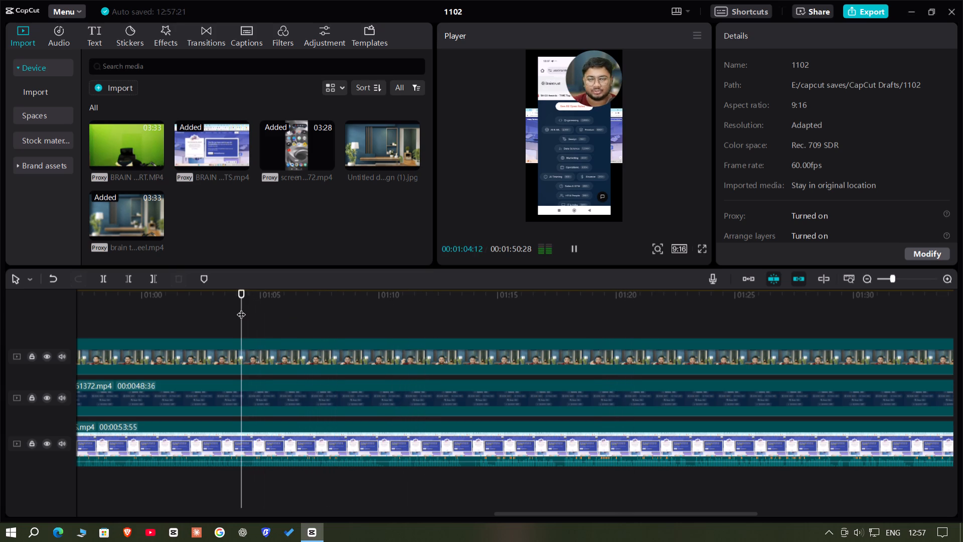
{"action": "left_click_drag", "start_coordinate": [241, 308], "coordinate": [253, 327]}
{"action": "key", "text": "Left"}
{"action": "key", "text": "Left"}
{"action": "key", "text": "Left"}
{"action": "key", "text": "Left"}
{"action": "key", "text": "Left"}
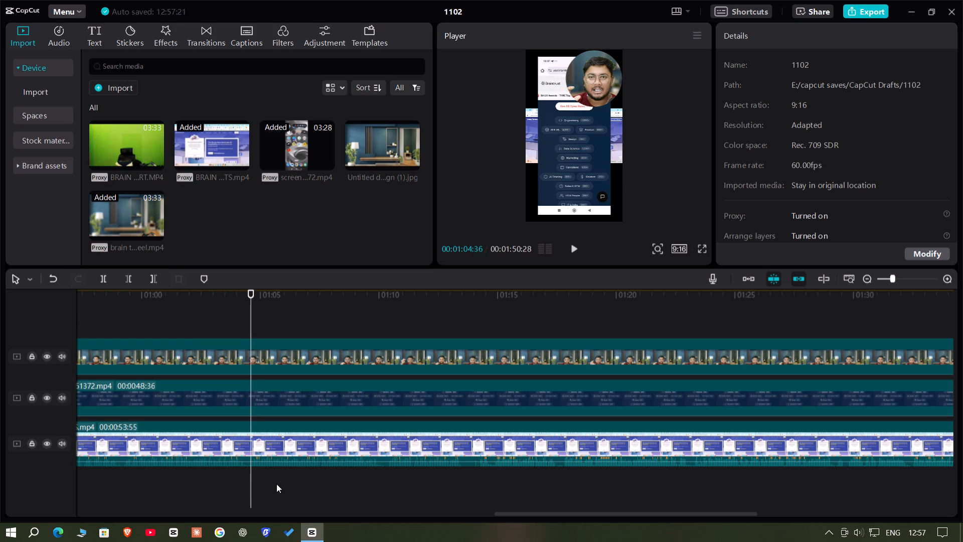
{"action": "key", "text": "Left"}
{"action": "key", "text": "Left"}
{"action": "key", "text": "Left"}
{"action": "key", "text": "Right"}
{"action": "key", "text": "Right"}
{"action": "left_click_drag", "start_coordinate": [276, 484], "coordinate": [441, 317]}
Replay the footage around 00:01:00 and trim the start of the three clips following the 00:00:52:30 split up to 00:00:59:11.
{"action": "left_click", "coordinate": [157, 317]}
{"action": "key", "text": "space"}
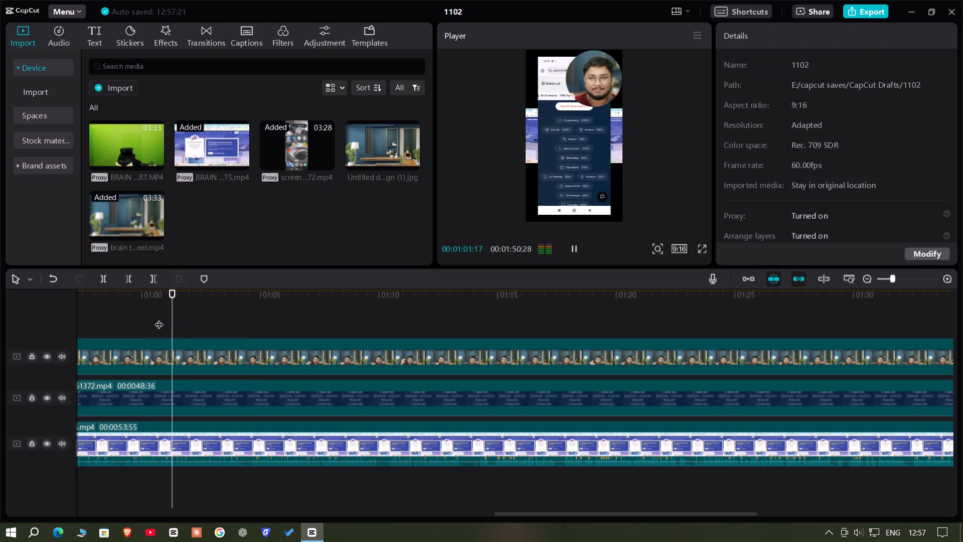
{"action": "key", "text": "space"}
{"action": "key", "text": "space"}
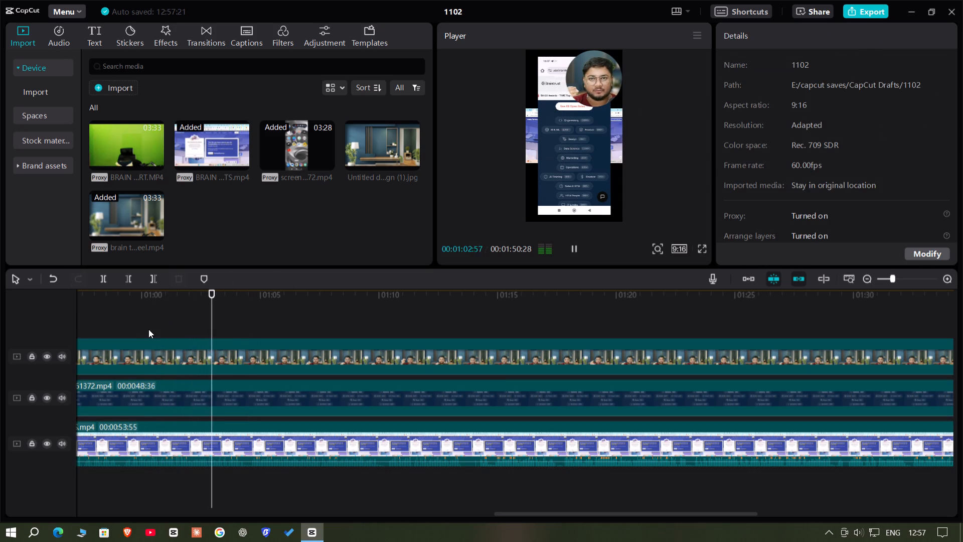
{"action": "left_click", "coordinate": [121, 322]}
{"action": "key", "text": "space"}
{"action": "double_click", "coordinate": [121, 322]}
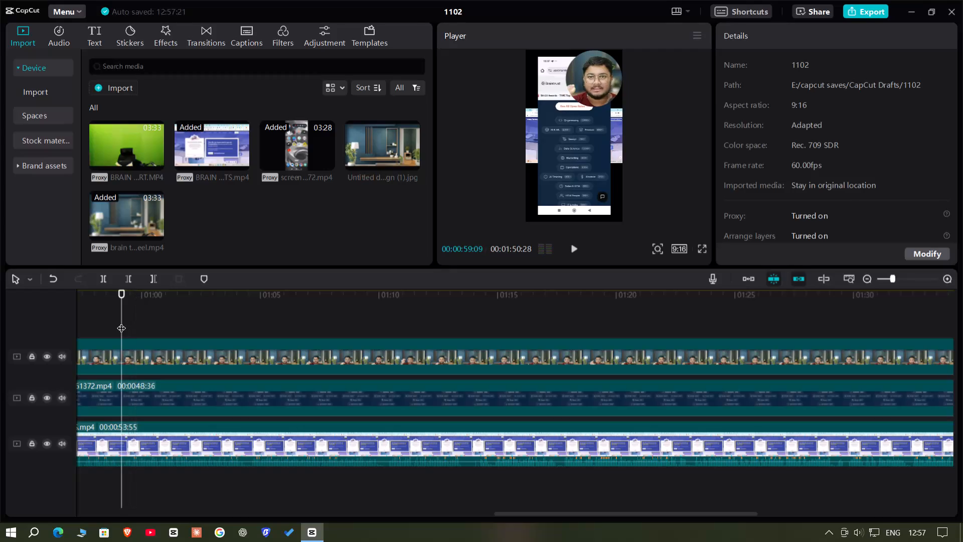
{"action": "key", "text": "Right"}
{"action": "key", "text": "Right"}
{"action": "left_click_drag", "start_coordinate": [151, 490], "coordinate": [315, 303]}
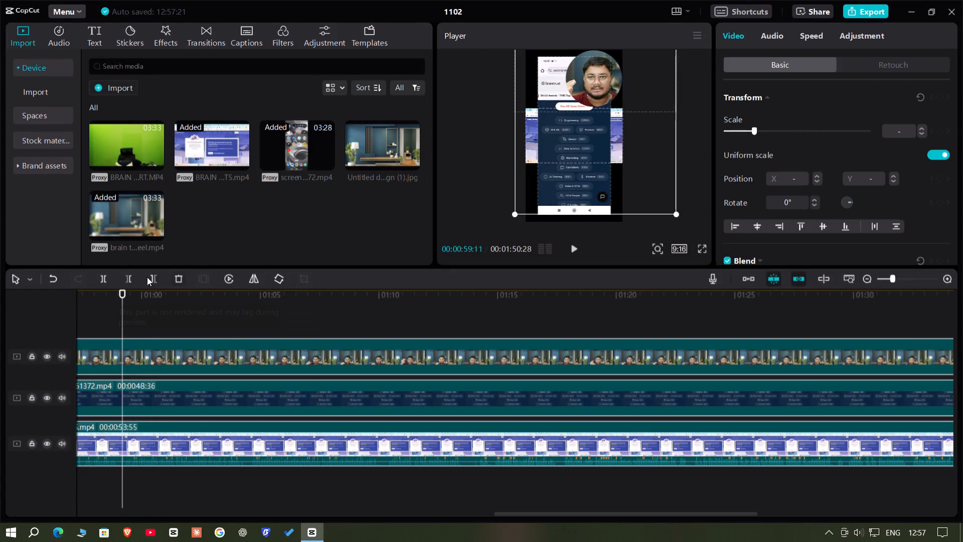
{"action": "left_click", "coordinate": [129, 276]}
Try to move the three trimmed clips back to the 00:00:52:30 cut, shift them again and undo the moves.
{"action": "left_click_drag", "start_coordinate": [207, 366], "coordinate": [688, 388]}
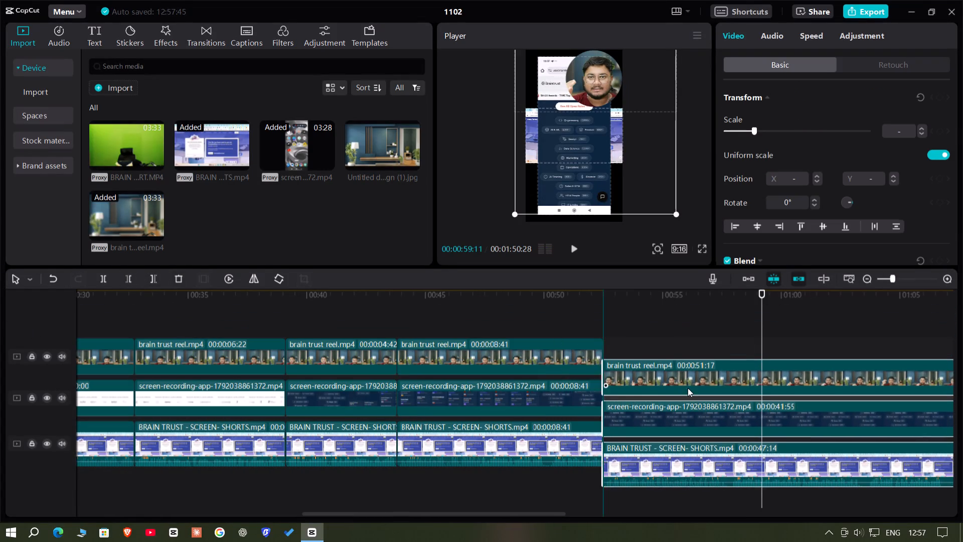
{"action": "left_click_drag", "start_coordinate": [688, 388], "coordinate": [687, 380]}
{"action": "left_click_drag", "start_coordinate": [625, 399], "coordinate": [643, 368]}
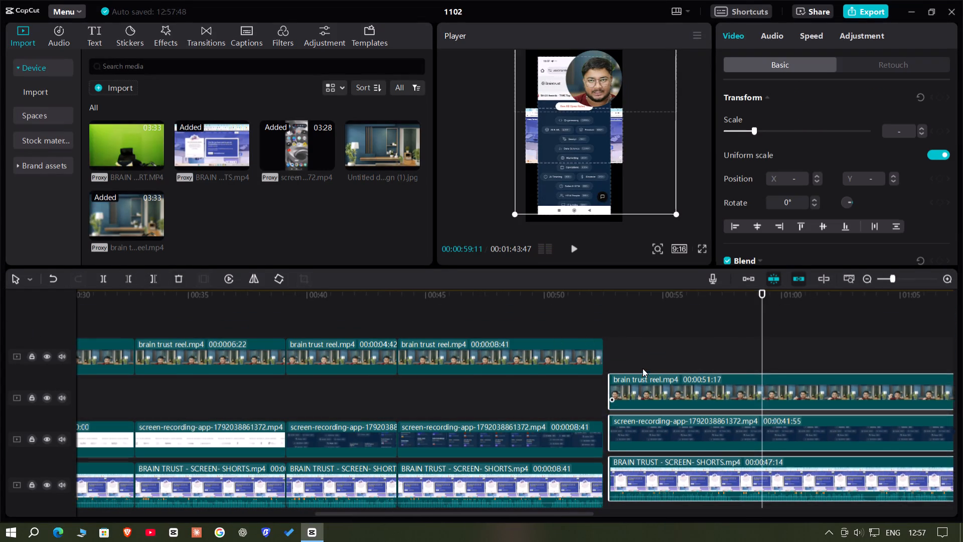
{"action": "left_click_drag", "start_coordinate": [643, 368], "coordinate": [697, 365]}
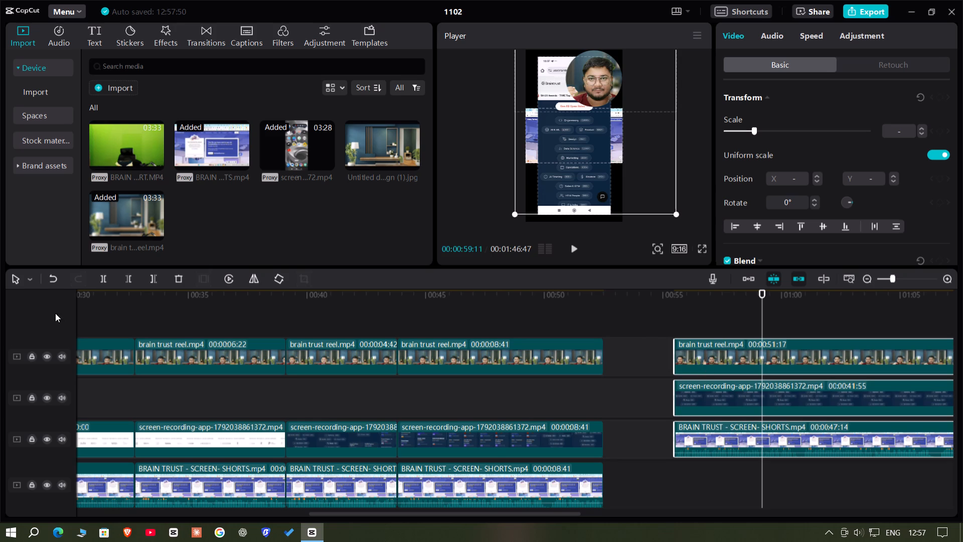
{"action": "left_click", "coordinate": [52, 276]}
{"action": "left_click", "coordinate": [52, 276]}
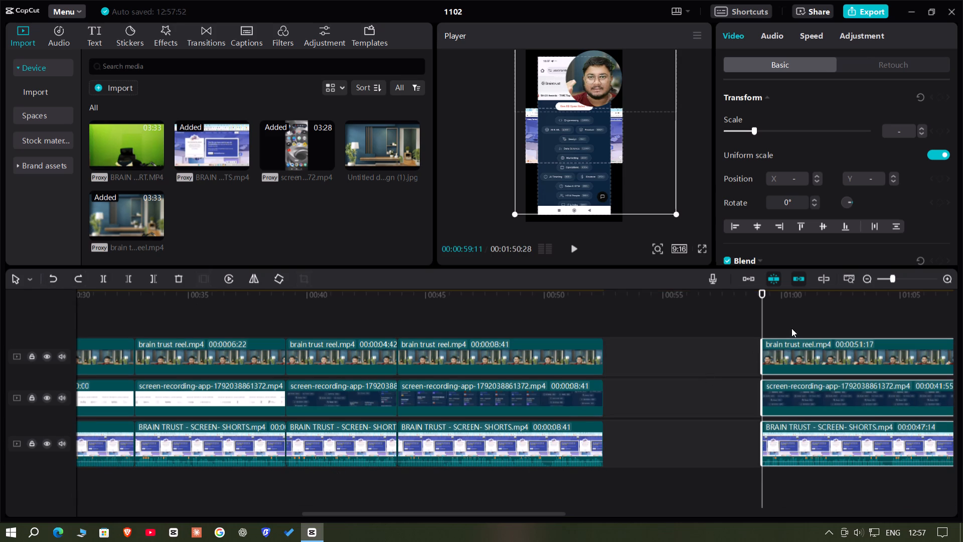
Move the three trimmed clips from 00:00:59:11 back to the 00:00:52:30 cut on their own tracks to close the gap.
{"action": "left_click_drag", "start_coordinate": [791, 328], "coordinate": [829, 445]}
{"action": "left_click_drag", "start_coordinate": [823, 444], "coordinate": [665, 446]}
Examine the timeline around and beyond the 00:00:52:30 join for the next passage to cut.
{"action": "left_click", "coordinate": [570, 312]}
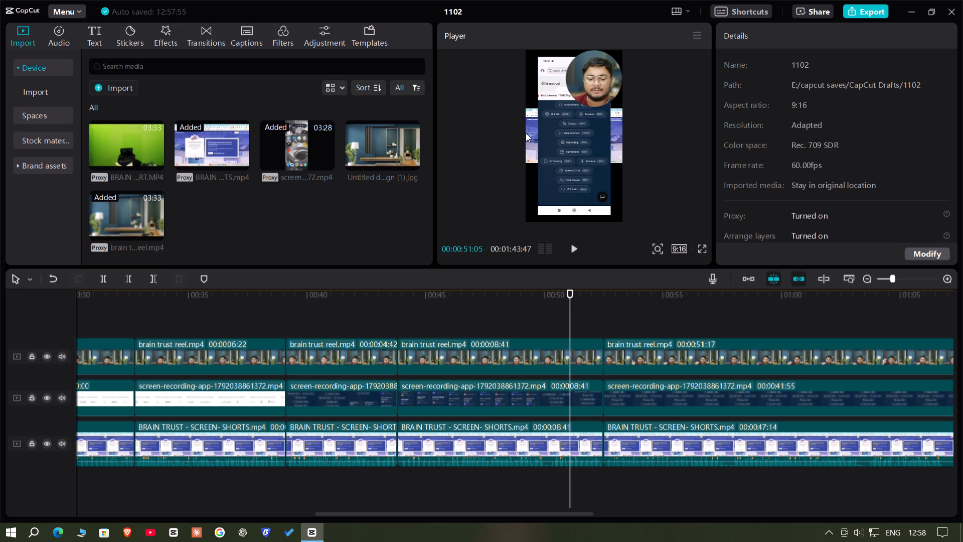
{"action": "left_click_drag", "start_coordinate": [515, 514], "coordinate": [519, 517]}
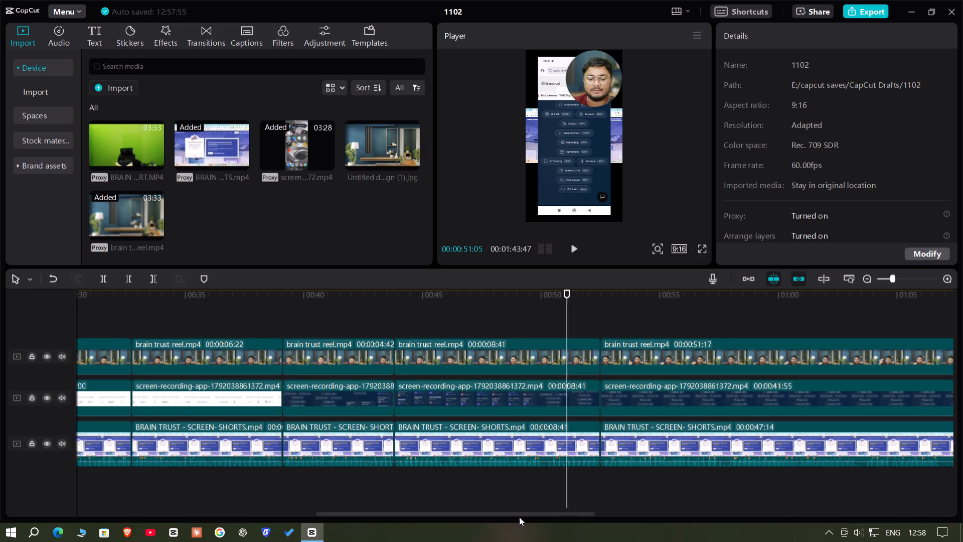
{"action": "left_click_drag", "start_coordinate": [519, 517], "coordinate": [560, 525]}
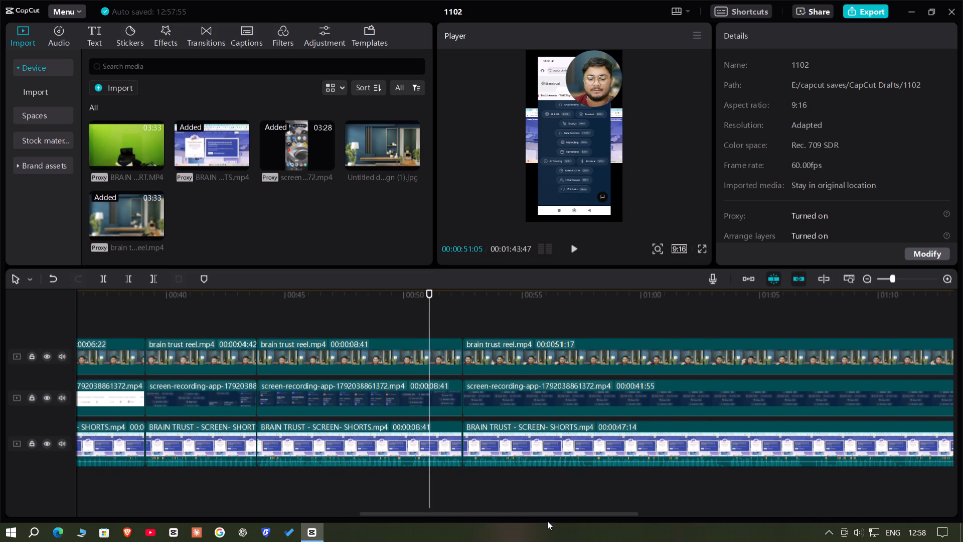
{"action": "left_click_drag", "start_coordinate": [554, 513], "coordinate": [587, 527]}
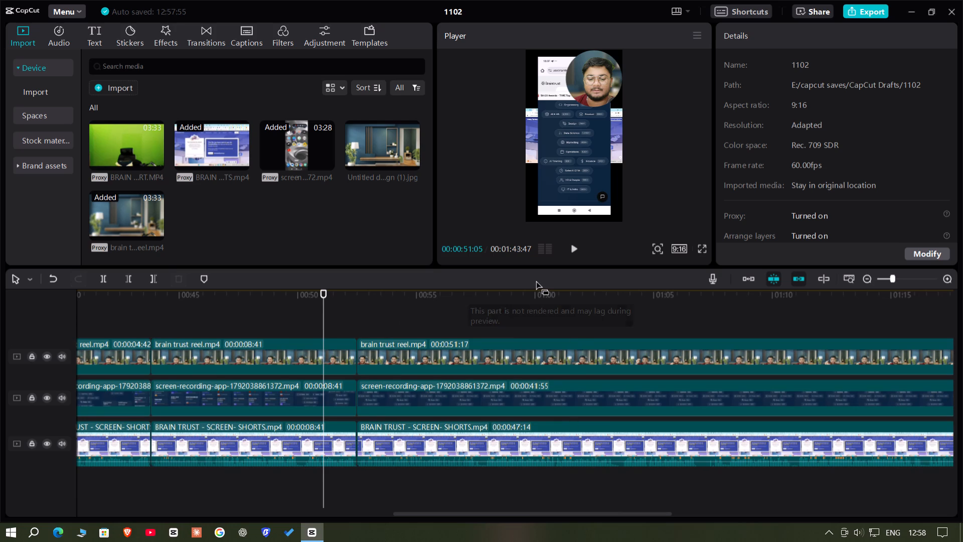
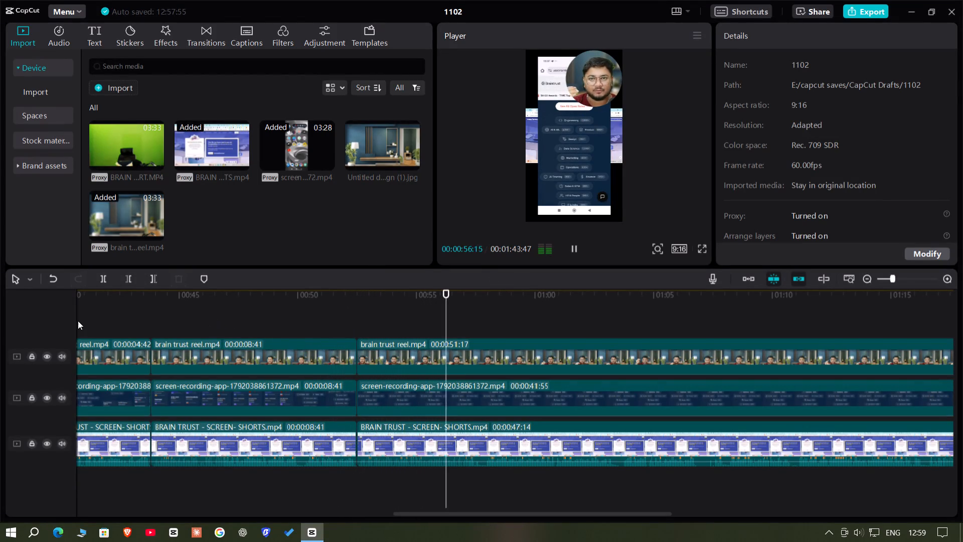
Replay the footage around 00:00:43 and delete the three 00:00:08:41 clips stacked on the synchronized tracks.
{"action": "left_click", "coordinate": [118, 322]}
{"action": "key", "text": "space"}
{"action": "key", "text": "space"}
{"action": "key", "text": "space"}
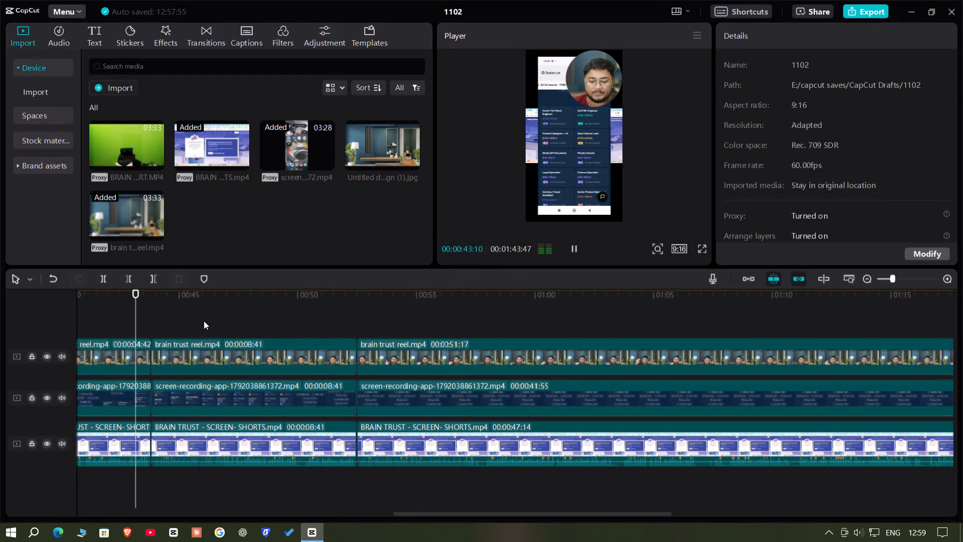
{"action": "left_click_drag", "start_coordinate": [204, 321], "coordinate": [287, 470]}
{"action": "left_click", "coordinate": [182, 283]}
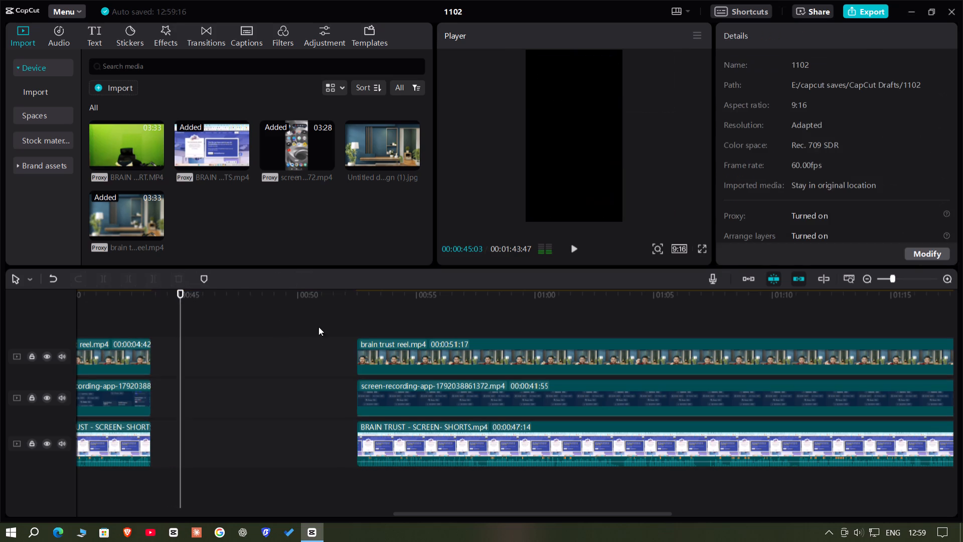
Move the three remaining long clips back to the end of the preceding clips on their own tracks to close the gap.
{"action": "left_click_drag", "start_coordinate": [370, 325], "coordinate": [457, 444]}
{"action": "left_click_drag", "start_coordinate": [452, 444], "coordinate": [246, 452]}
Play on to 00:00:58:09 and split the clips on all three tracks there.
{"action": "key", "text": "space"}
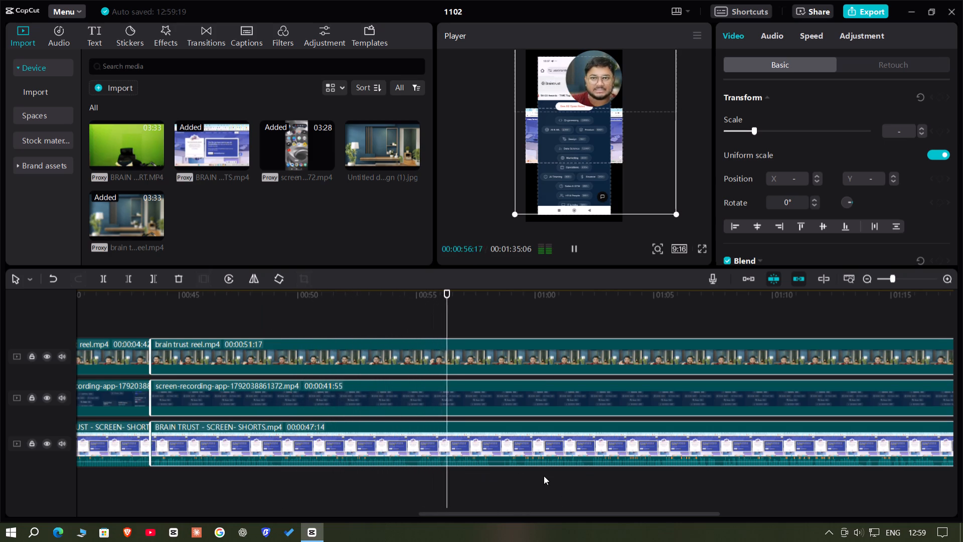
{"action": "key", "text": "space"}
{"action": "left_click_drag", "start_coordinate": [526, 481], "coordinate": [496, 448]}
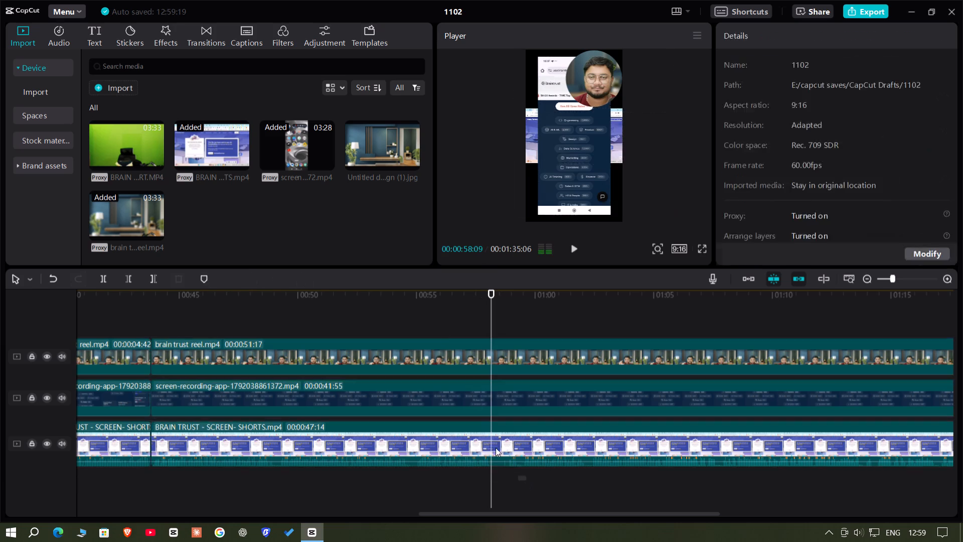
{"action": "left_click_drag", "start_coordinate": [496, 448], "coordinate": [431, 306]}
{"action": "left_click", "coordinate": [103, 281]}
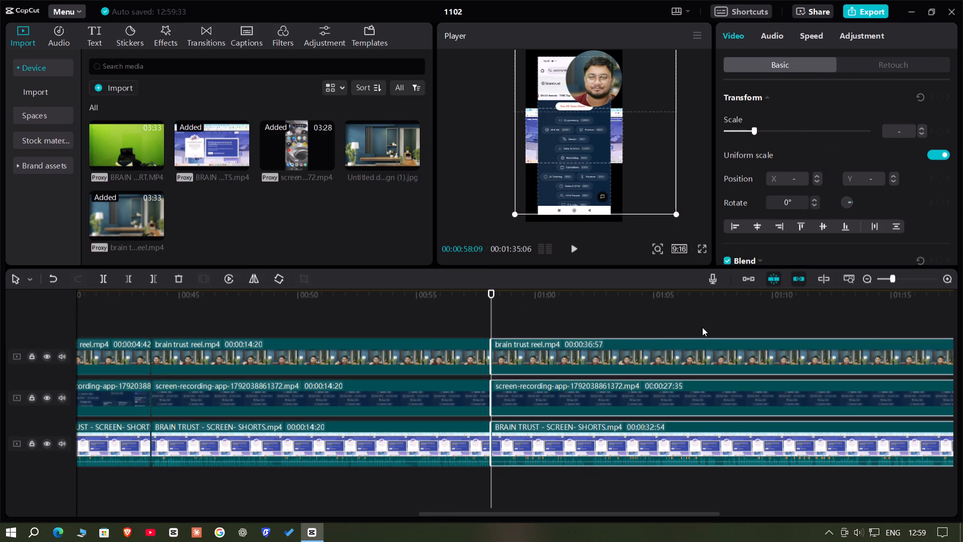
Replay the section from about 00:00:48 up to the 00:00:58:09 split, checking where the unwanted passage starts.
{"action": "left_click", "coordinate": [382, 322]}
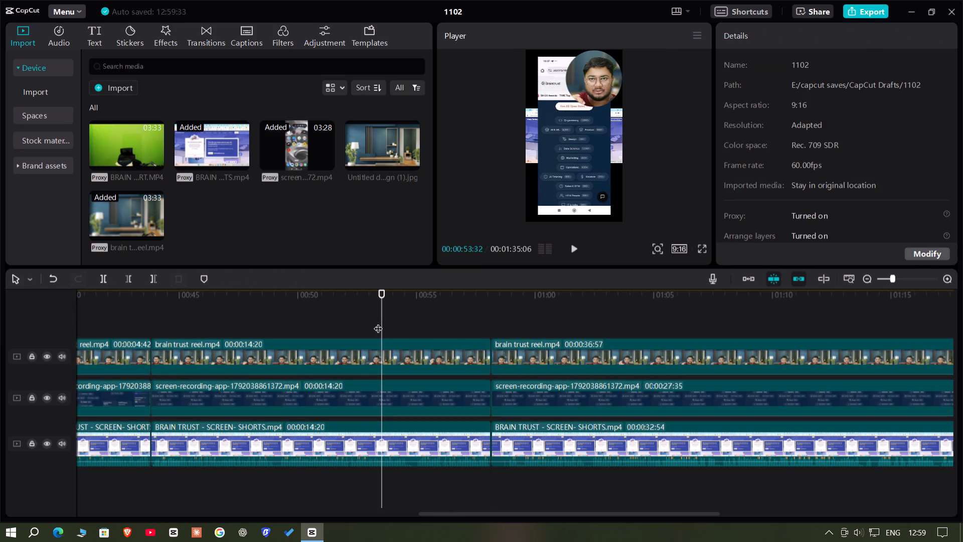
{"action": "left_click", "coordinate": [359, 318]}
{"action": "key", "text": "space"}
{"action": "left_click", "coordinate": [896, 282]}
{"action": "key", "text": "space"}
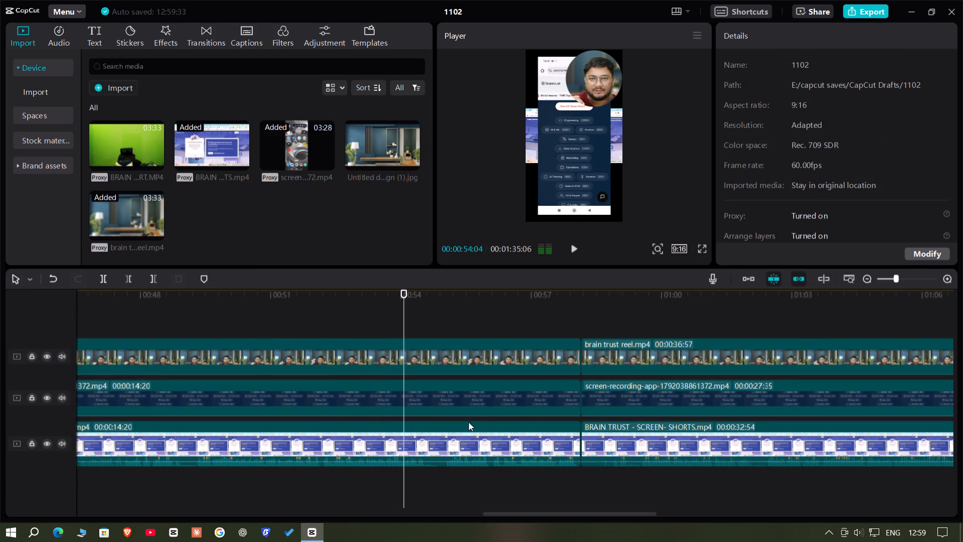
{"action": "key", "text": "space"}
{"action": "key", "text": "space"}
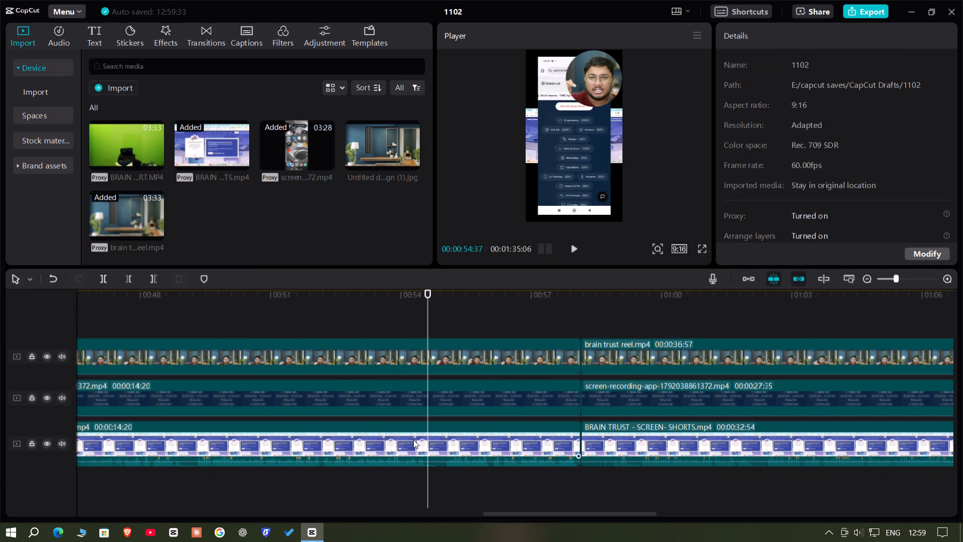
{"action": "left_click", "coordinate": [121, 314]}
{"action": "key", "text": "space"}
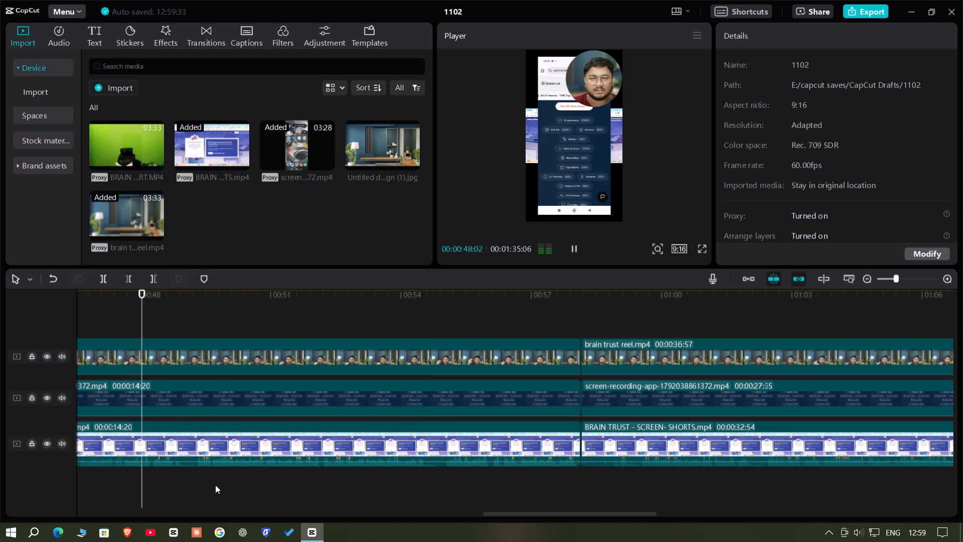
{"action": "key", "text": "space"}
{"action": "key", "text": "space"}
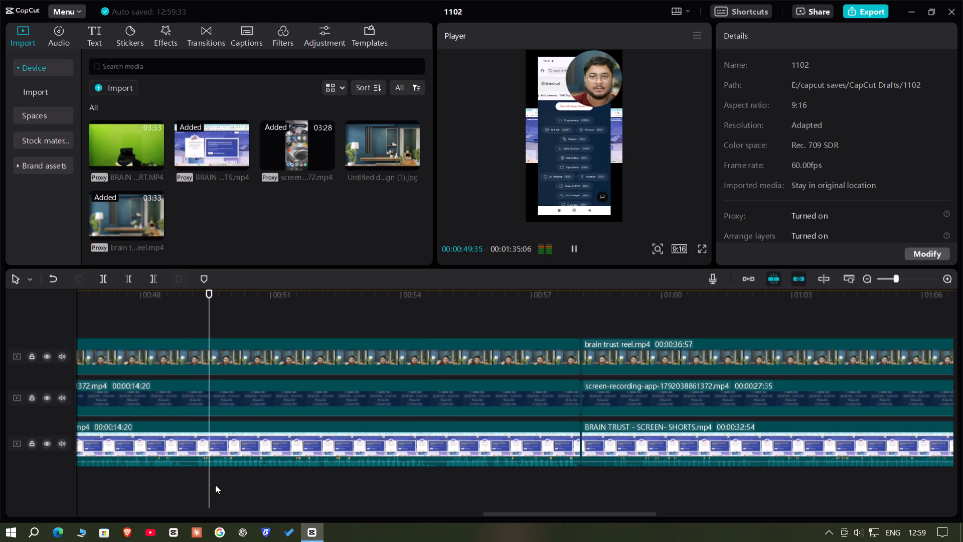
{"action": "key", "text": "space"}
{"action": "key", "text": "space"}
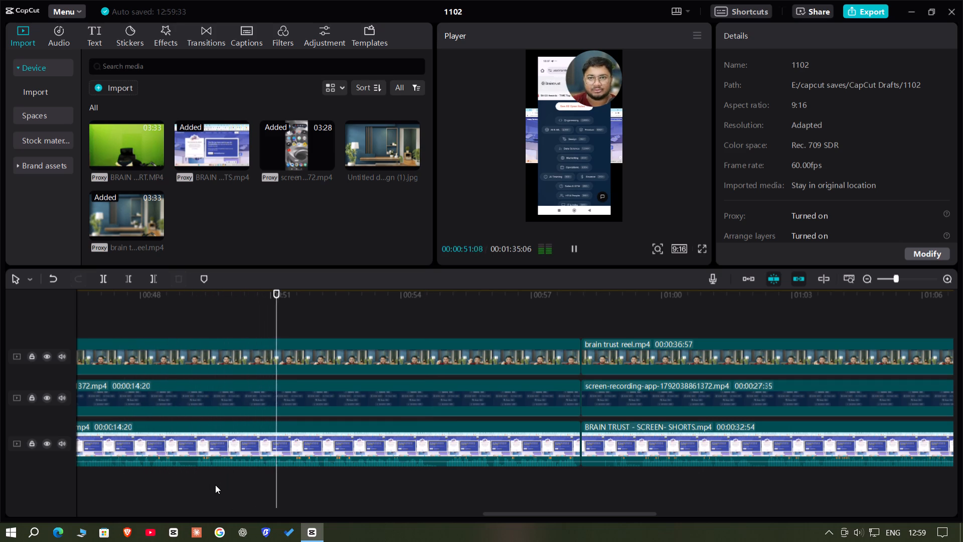
{"action": "key", "text": "space"}
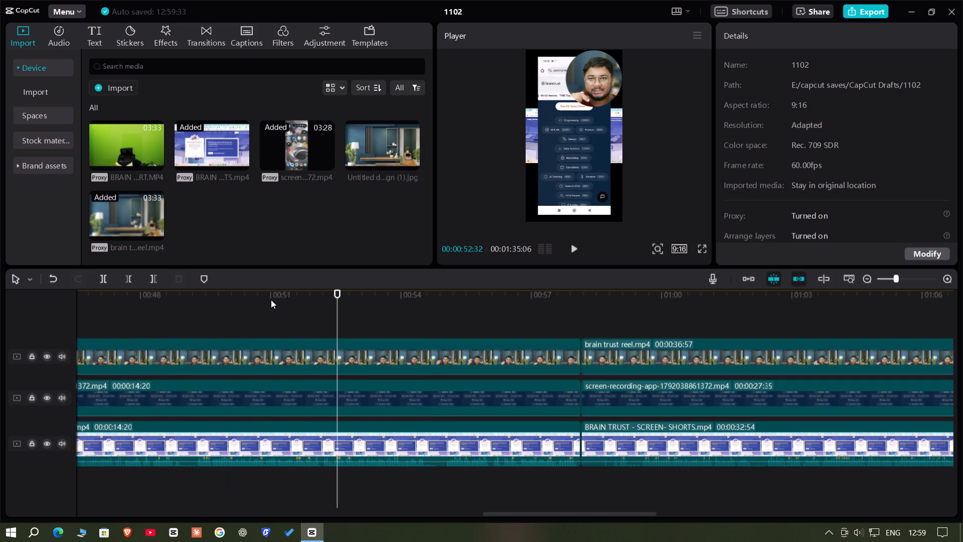
{"action": "key", "text": "space"}
{"action": "key", "text": "space"}
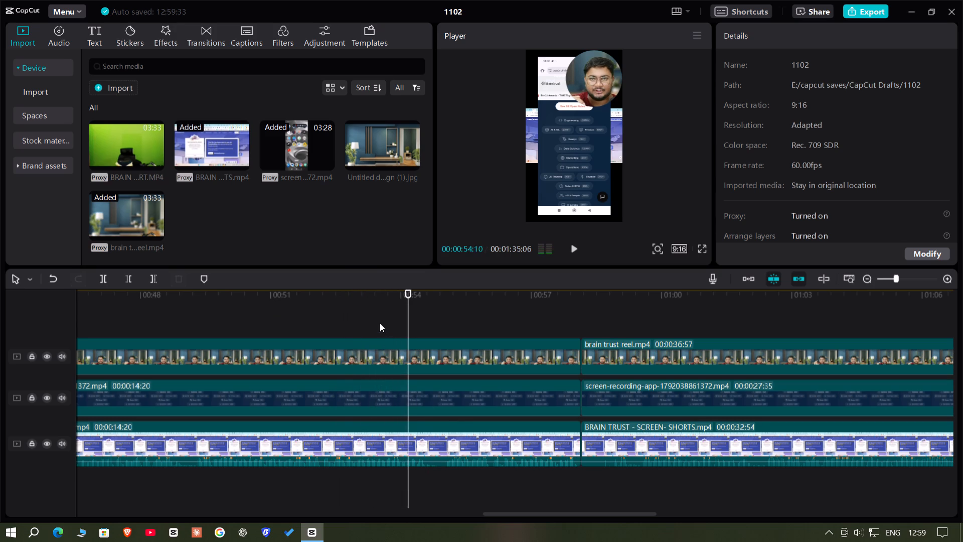
Replay from about 00:00:53 and split the three clips at 00:00:53:59.
{"action": "left_click", "coordinate": [354, 294]}
{"action": "key", "text": "space"}
{"action": "key", "text": "space"}
{"action": "key", "text": "space"}
{"action": "key", "text": "space"}
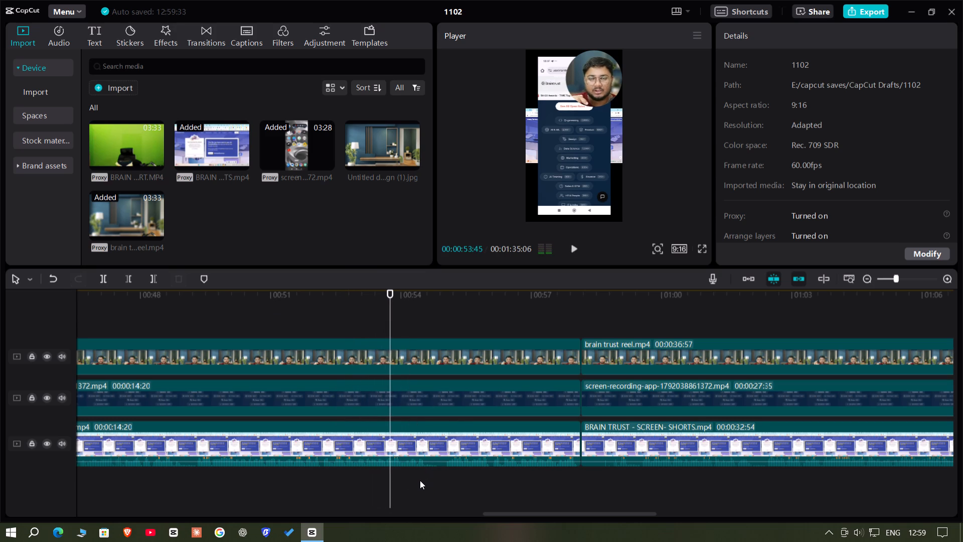
{"action": "key", "text": "space"}
{"action": "key", "text": "space"}
{"action": "left_click_drag", "start_coordinate": [420, 480], "coordinate": [379, 279]}
{"action": "left_click", "coordinate": [97, 288]}
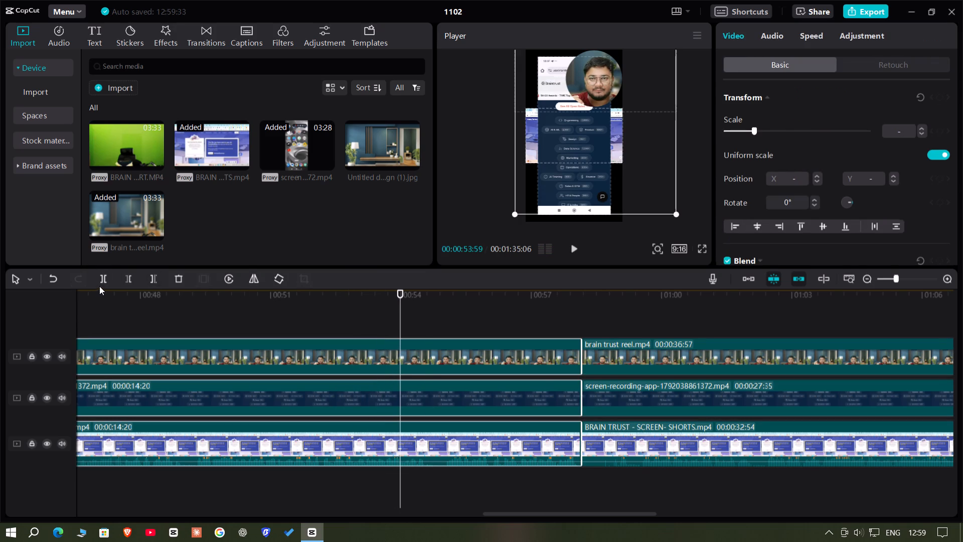
{"action": "left_click", "coordinate": [101, 280]}
Trim the start of the three short clips after the 00:00:53:59 split up to 00:00:55:01.
{"action": "key", "text": "space"}
{"action": "key", "text": "space"}
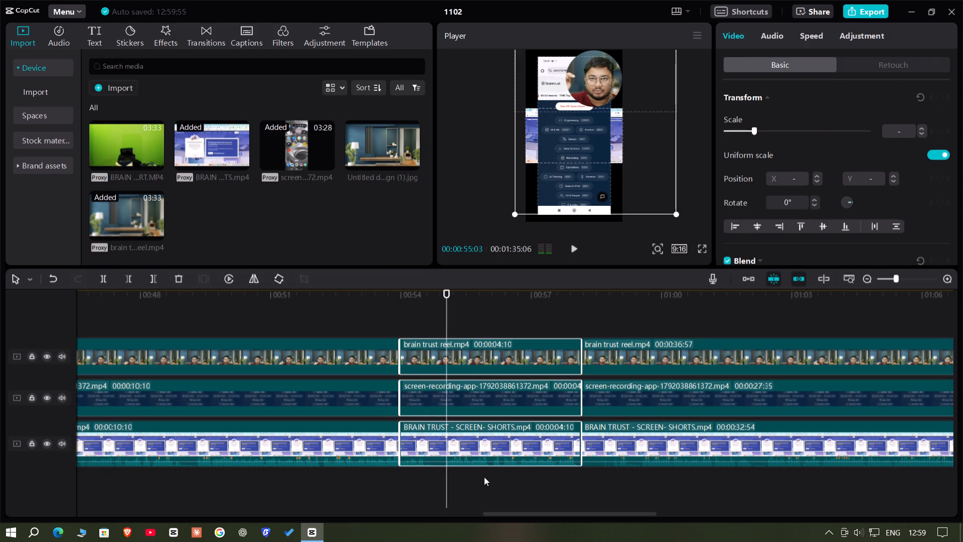
{"action": "key", "text": "Left"}
{"action": "key", "text": "Left"}
{"action": "left_click_drag", "start_coordinate": [481, 471], "coordinate": [434, 311]}
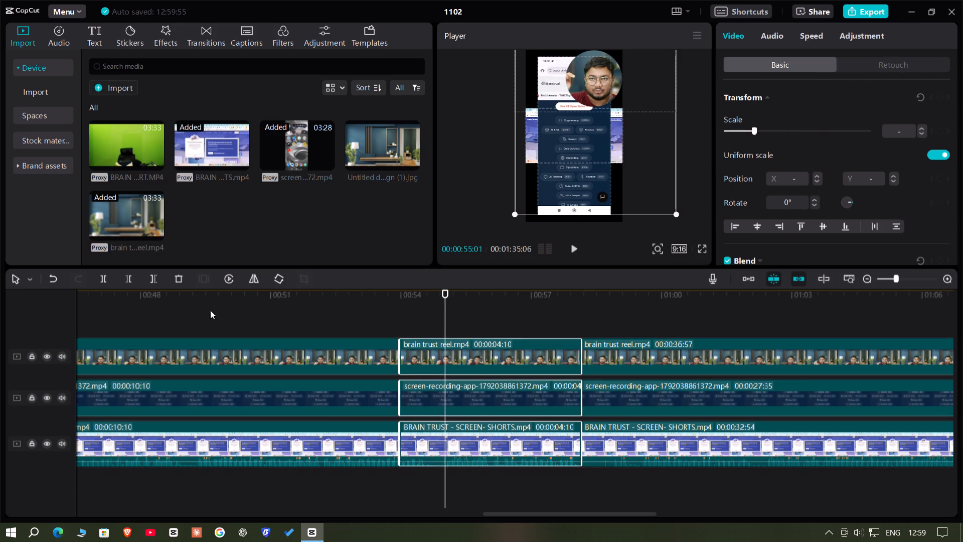
{"action": "left_click", "coordinate": [127, 272]}
Move the trimmed clips and those following back to the 00:00:53:59 cut on all tracks, and play across the join.
{"action": "left_click_drag", "start_coordinate": [511, 331], "coordinate": [654, 430]}
{"action": "left_click_drag", "start_coordinate": [654, 430], "coordinate": [612, 427]}
{"action": "left_click", "coordinate": [370, 316]}
{"action": "key", "text": "space"}
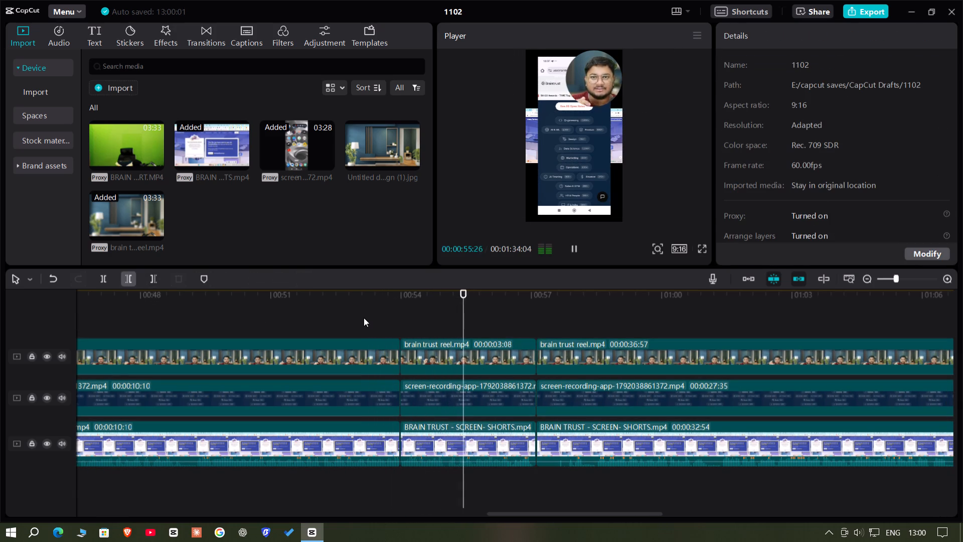
{"action": "key", "text": "space"}
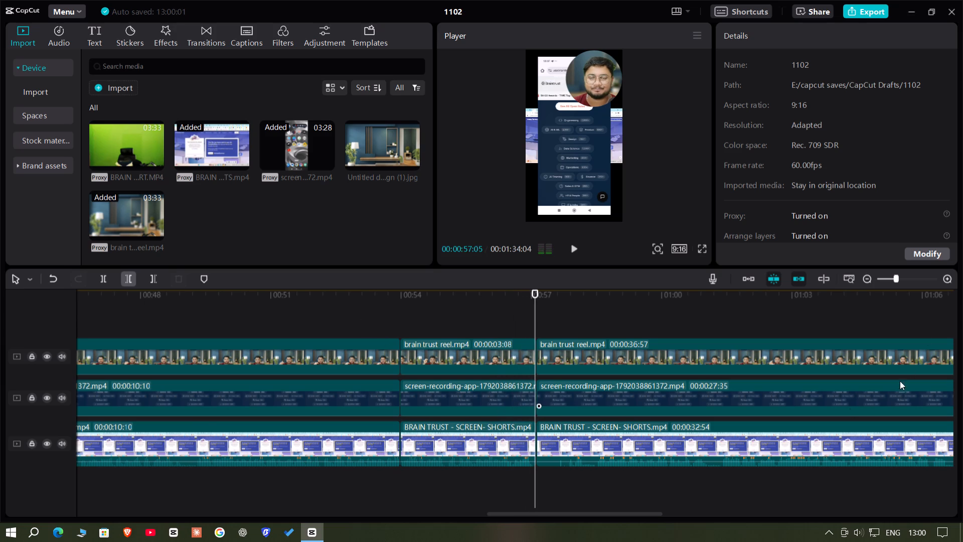
Find where the usable final passage begins and trim the start of the last three clips up to 00:01:18:54.
{"action": "left_click", "coordinate": [890, 281]}
{"action": "left_click", "coordinate": [785, 312]}
{"action": "left_click_drag", "start_coordinate": [785, 312], "coordinate": [557, 356]}
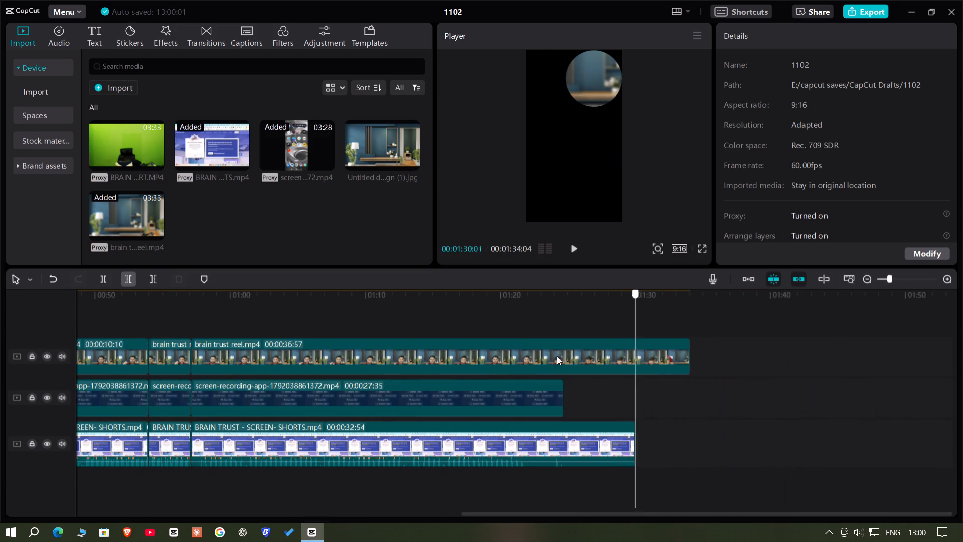
{"action": "left_click_drag", "start_coordinate": [557, 356], "coordinate": [487, 361]}
{"action": "key", "text": "space"}
{"action": "key", "text": "space"}
{"action": "left_click", "coordinate": [899, 280]}
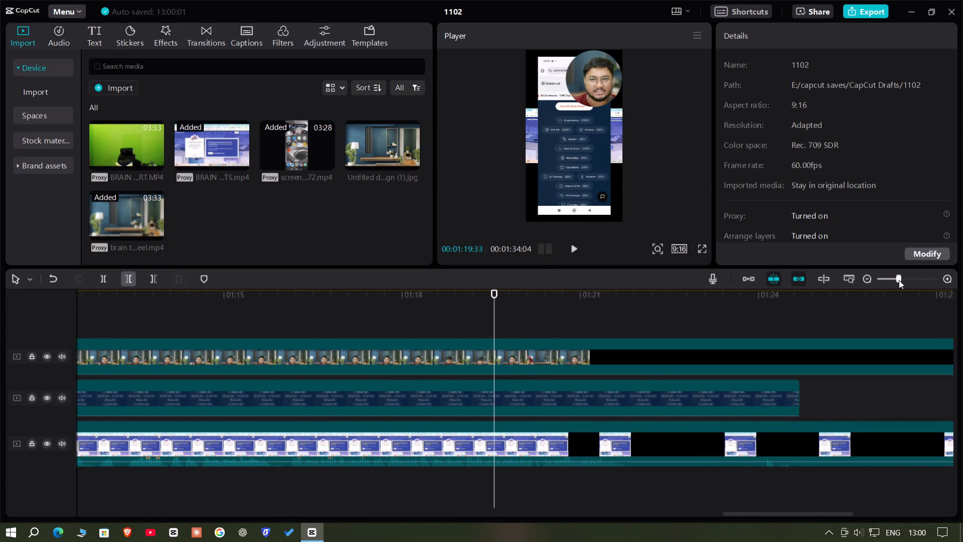
{"action": "left_click", "coordinate": [414, 314]}
{"action": "key", "text": "space"}
{"action": "key", "text": "space"}
{"action": "key", "text": "space"}
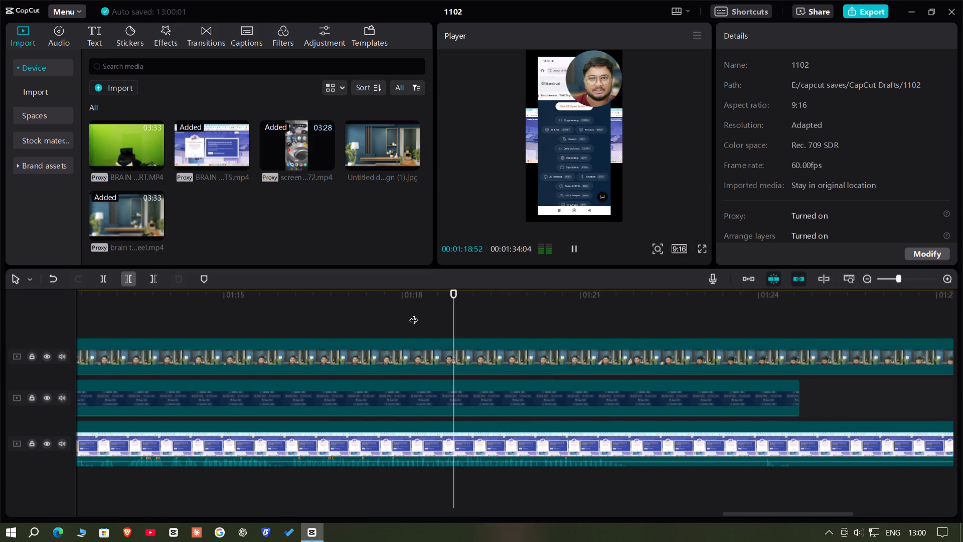
{"action": "key", "text": "space"}
{"action": "left_click", "coordinate": [424, 314]}
{"action": "key", "text": "space"}
{"action": "key", "text": "space"}
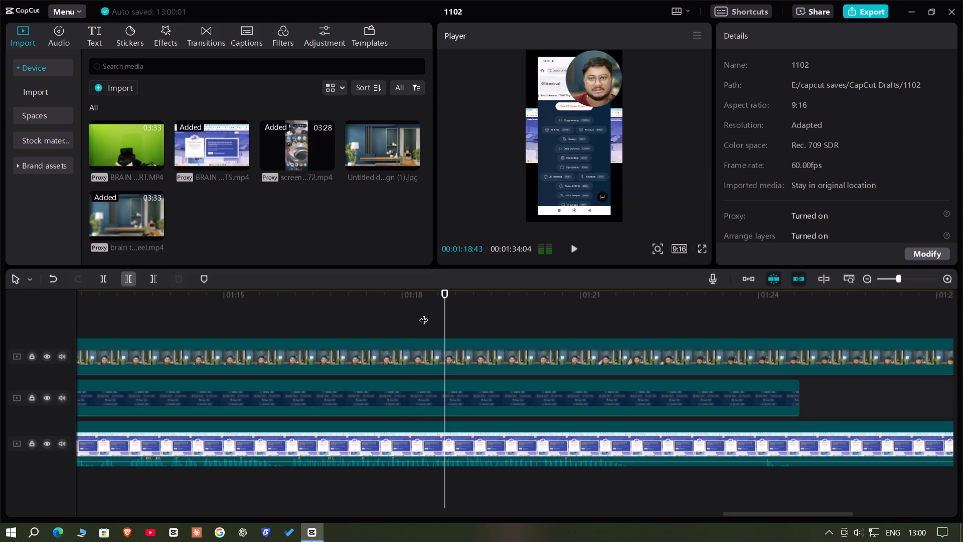
{"action": "key", "text": "space"}
{"action": "key", "text": "space"}
{"action": "left_click_drag", "start_coordinate": [498, 490], "coordinate": [619, 312]}
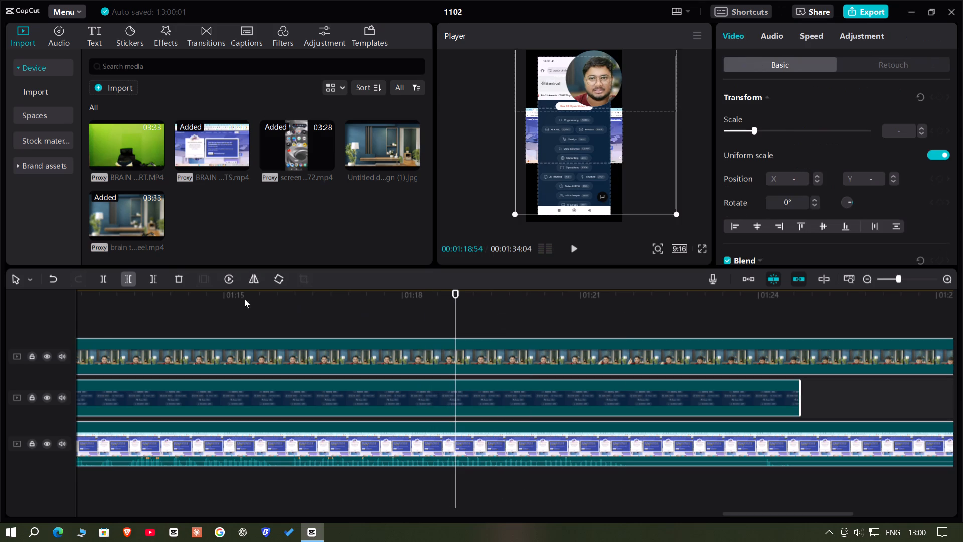
{"action": "left_click", "coordinate": [126, 274]}
Move the three trimmed final clips back against the end of the 00:00:03:08 clips on their own tracks.
{"action": "left_click_drag", "start_coordinate": [535, 355], "coordinate": [538, 344]}
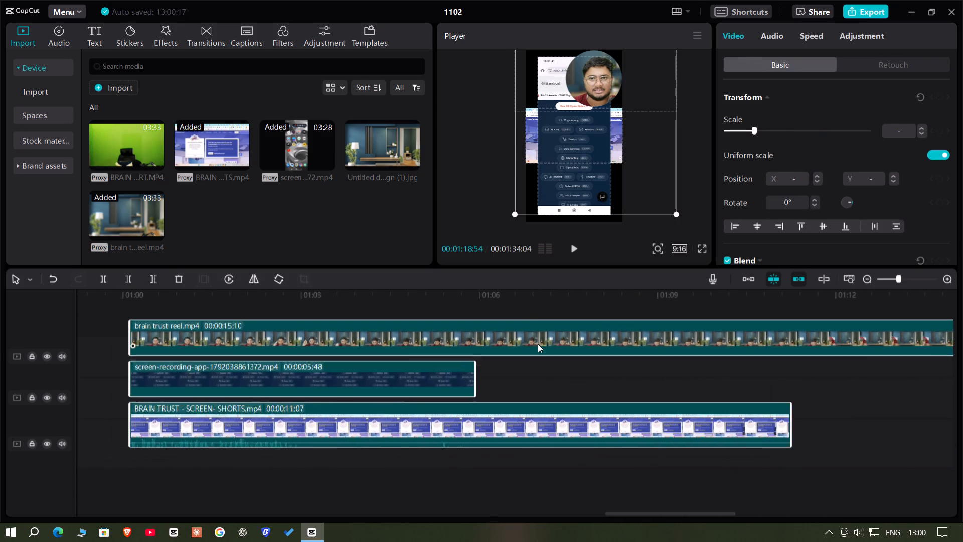
{"action": "left_click_drag", "start_coordinate": [538, 344], "coordinate": [523, 364]}
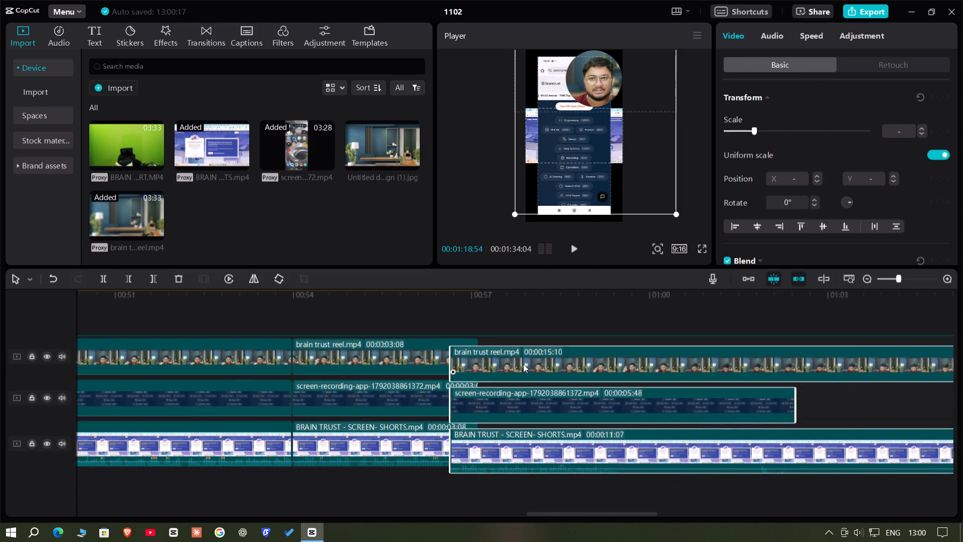
{"action": "left_click_drag", "start_coordinate": [523, 364], "coordinate": [557, 364]}
Play the ending to find the stopping point and trim the end of the last three clips at 00:01:00:02.
{"action": "left_click", "coordinate": [434, 310]}
{"action": "key", "text": "space"}
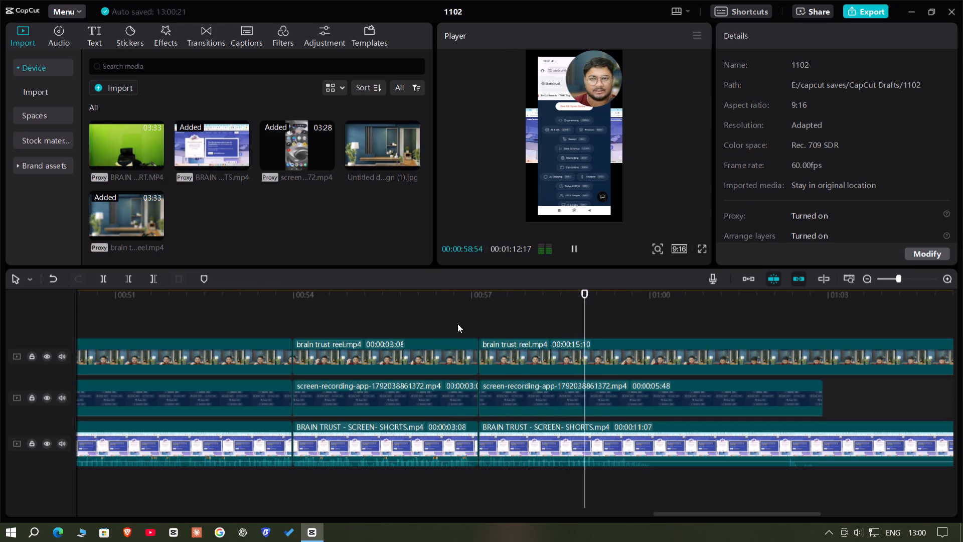
{"action": "key", "text": "space"}
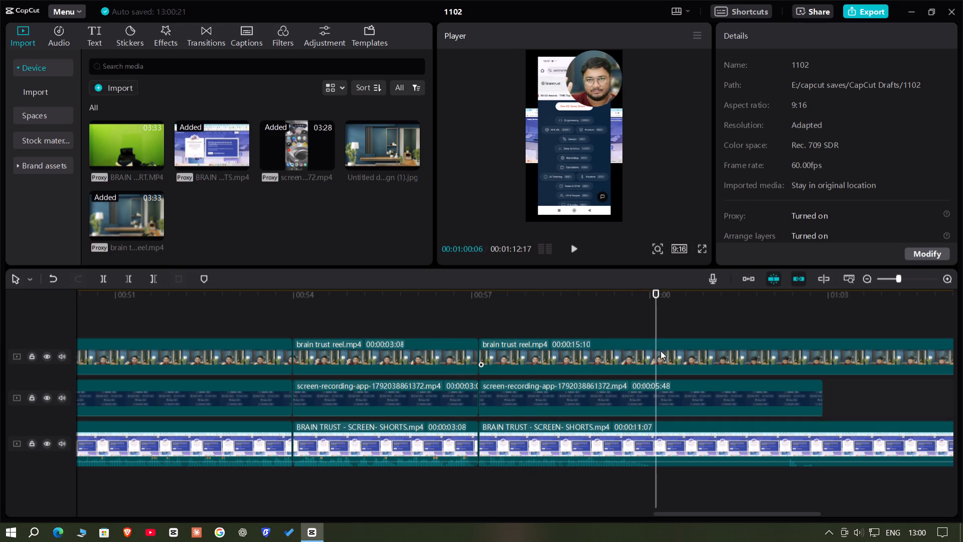
{"action": "key", "text": "Left"}
{"action": "key", "text": "Left"}
{"action": "key", "text": "Left"}
{"action": "key", "text": "Left"}
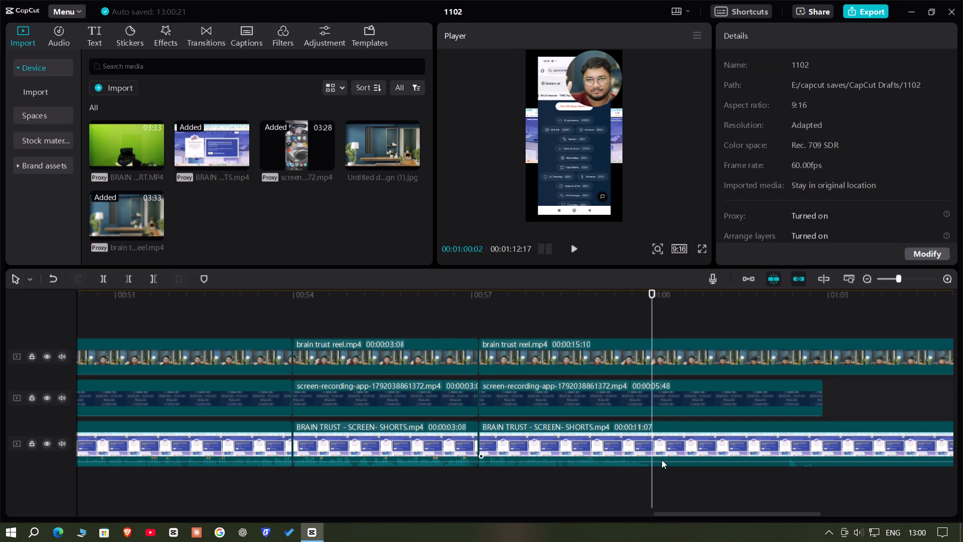
{"action": "left_click_drag", "start_coordinate": [676, 492], "coordinate": [760, 308]}
{"action": "left_click", "coordinate": [152, 275]}
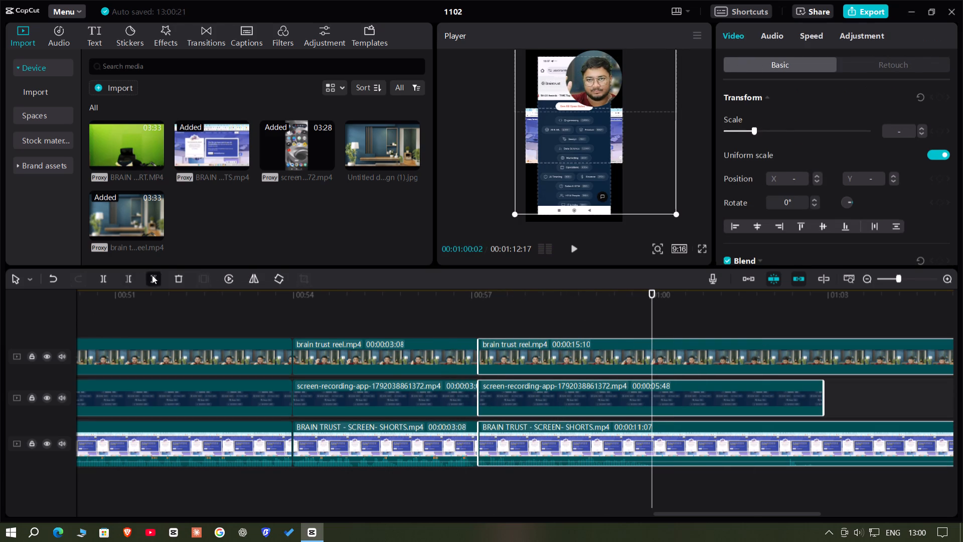
Review the passage around 00:00:12 and delete the short clips between the 00:00:11:18 and 00:00:05:59 clips on all three tracks.
{"action": "left_click", "coordinate": [549, 312]}
{"action": "left_click_drag", "start_coordinate": [549, 312], "coordinate": [564, 343]}
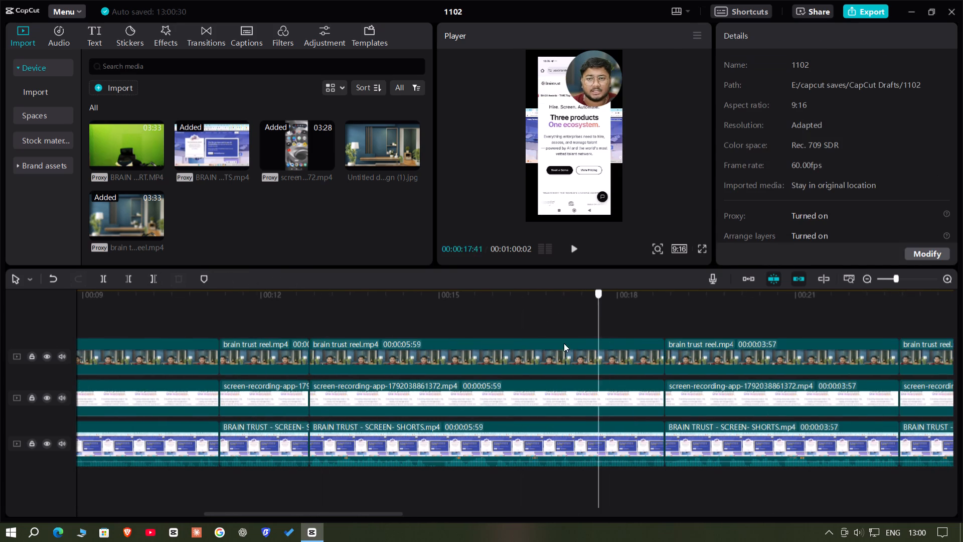
{"action": "left_click_drag", "start_coordinate": [564, 343], "coordinate": [364, 352]}
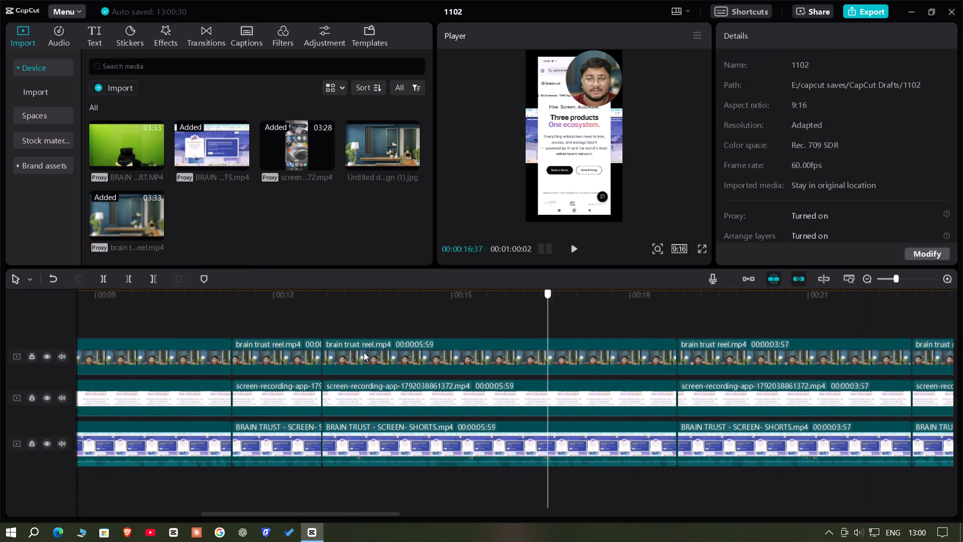
{"action": "left_click_drag", "start_coordinate": [364, 352], "coordinate": [304, 352]}
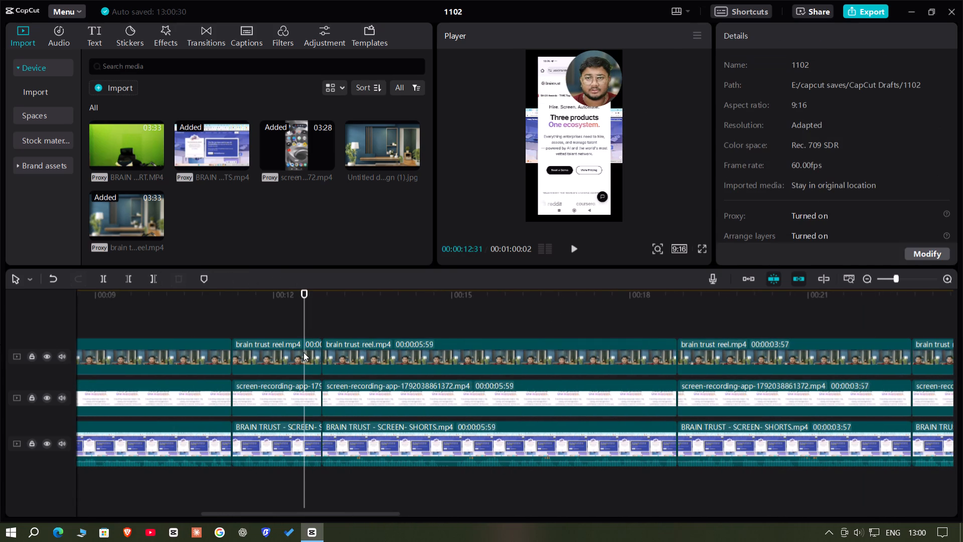
{"action": "left_click", "coordinate": [210, 313]}
{"action": "key", "text": "space"}
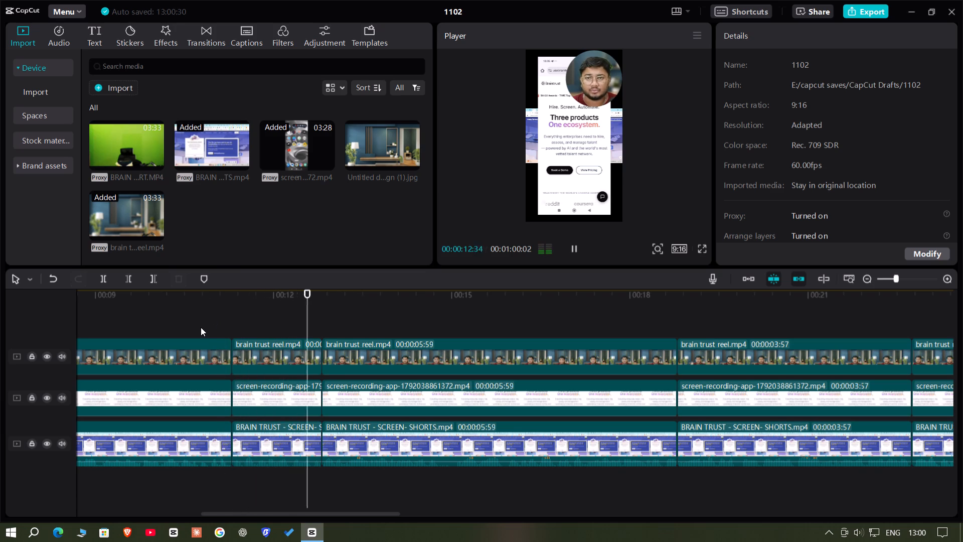
{"action": "left_click", "coordinate": [146, 318]}
{"action": "key", "text": "space"}
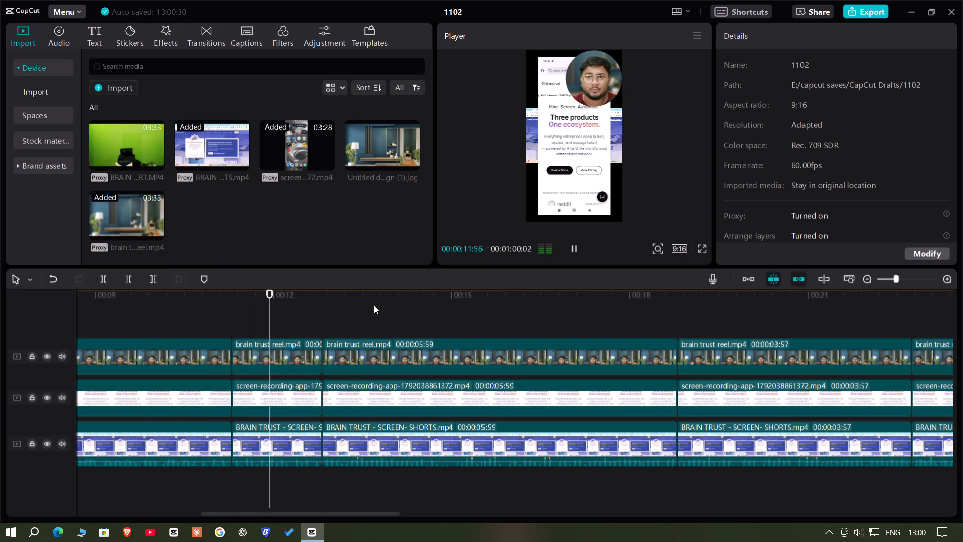
{"action": "key", "text": "space"}
{"action": "left_click_drag", "start_coordinate": [258, 317], "coordinate": [300, 445]}
{"action": "left_click", "coordinate": [180, 282]}
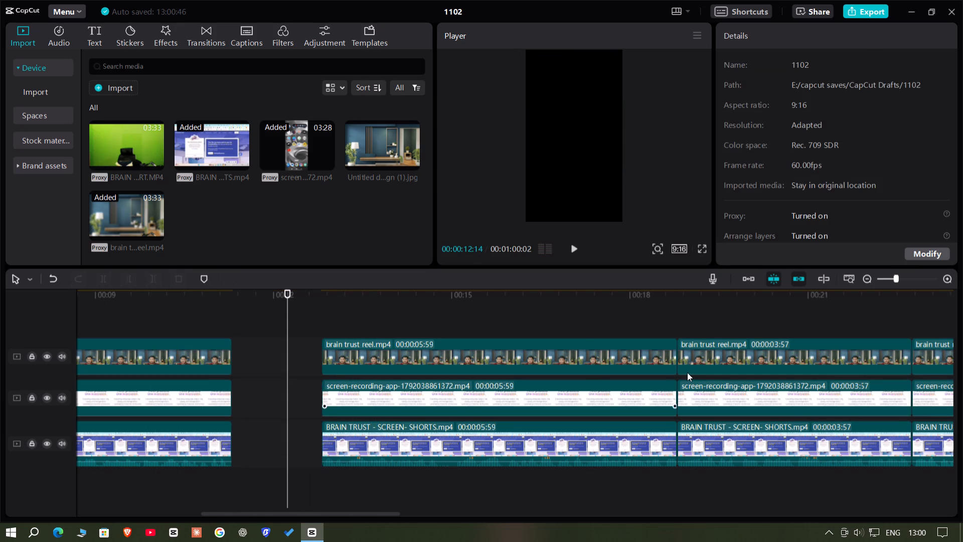
Move all clips after the gap back against the end of the 00:00:11:18 clips on their own tracks, and play across the join.
{"action": "left_click", "coordinate": [887, 276]}
{"action": "left_click_drag", "start_coordinate": [326, 325], "coordinate": [962, 442]}
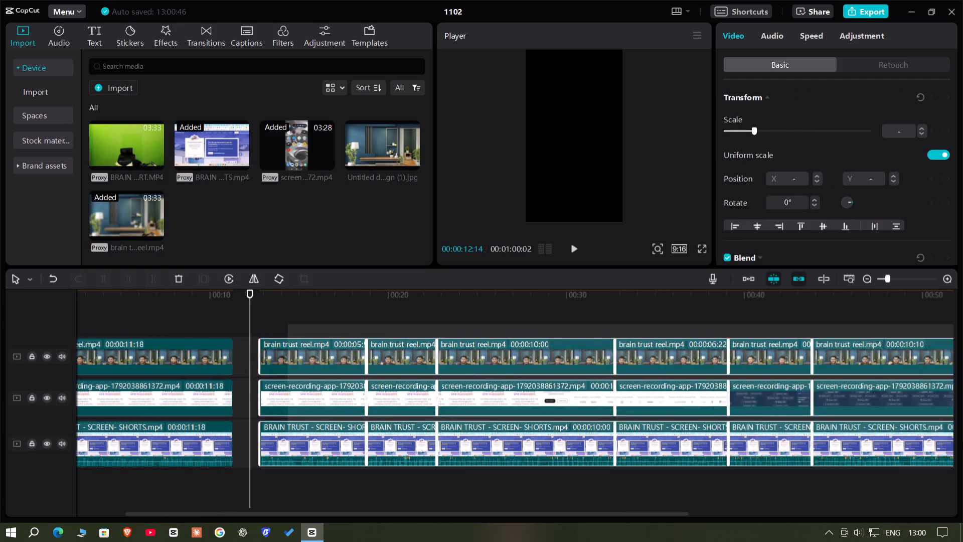
{"action": "left_click_drag", "start_coordinate": [962, 442], "coordinate": [806, 474]}
{"action": "left_click_drag", "start_coordinate": [776, 515], "coordinate": [488, 526]}
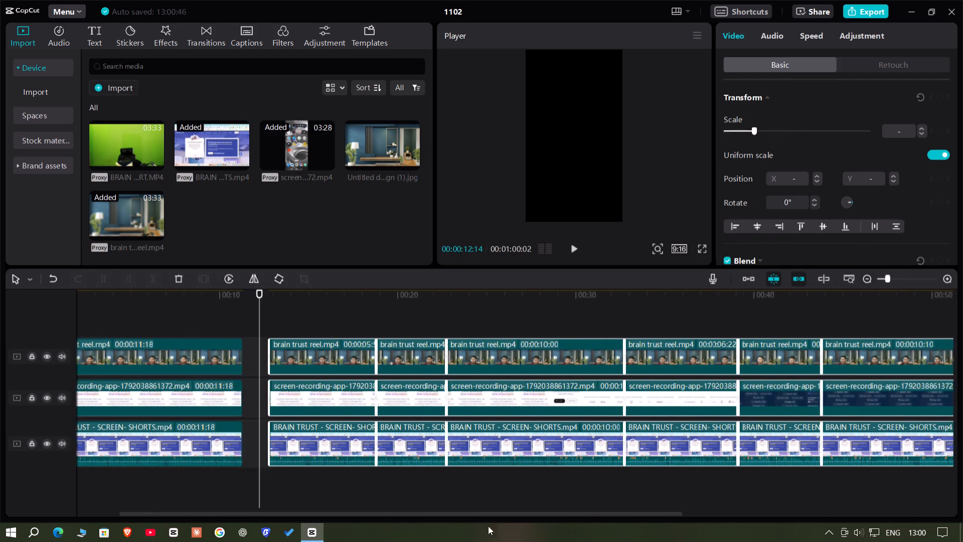
{"action": "left_click_drag", "start_coordinate": [488, 526], "coordinate": [461, 531]}
{"action": "left_click_drag", "start_coordinate": [381, 394], "coordinate": [353, 393]}
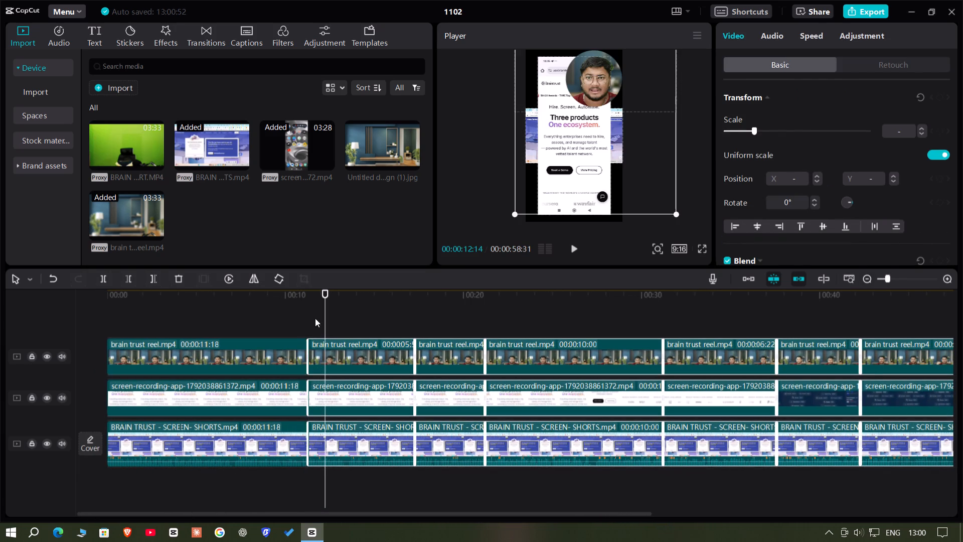
{"action": "left_click", "coordinate": [296, 318]}
{"action": "key", "text": "space"}
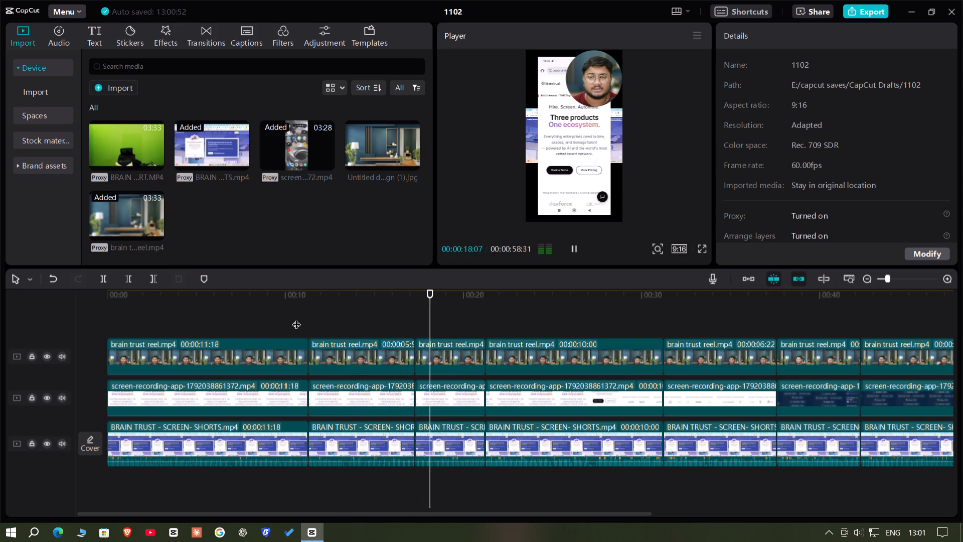
Skim through the cut timeline to its end and return the playhead to 00:00:00:00.
{"action": "left_click", "coordinate": [567, 297]}
{"action": "left_click_drag", "start_coordinate": [567, 297], "coordinate": [962, 287]}
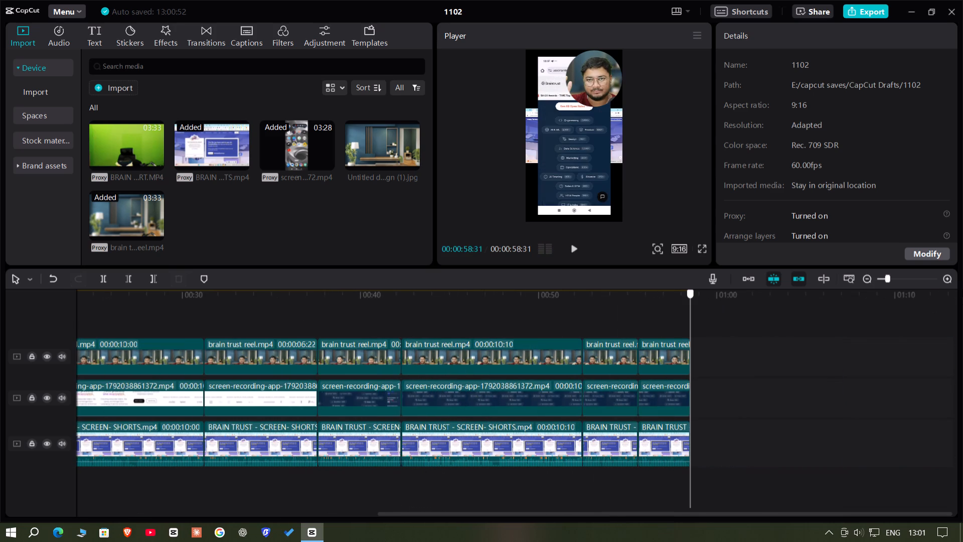
{"action": "left_click_drag", "start_coordinate": [962, 287], "coordinate": [962, 280]}
{"action": "left_click", "coordinate": [560, 307]}
{"action": "left_click_drag", "start_coordinate": [560, 307], "coordinate": [0, 277]}
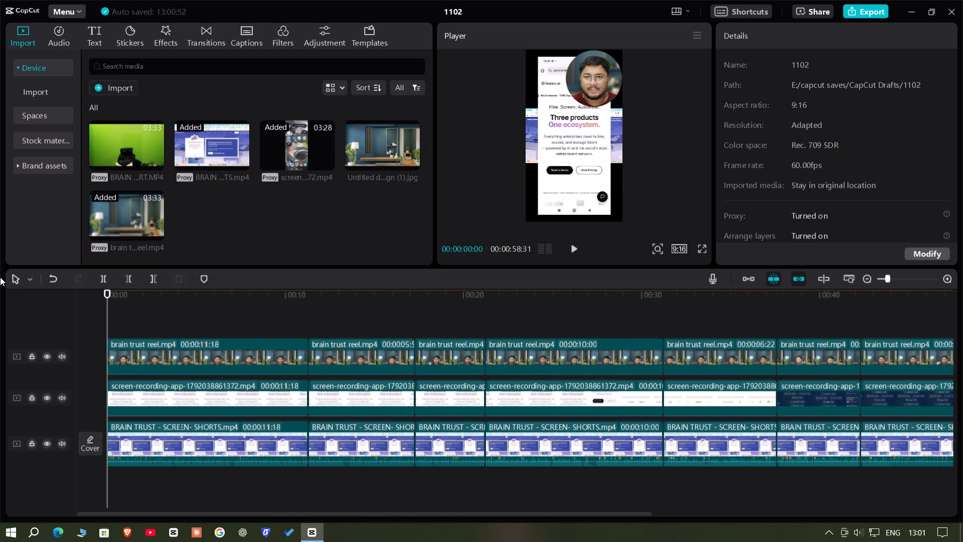
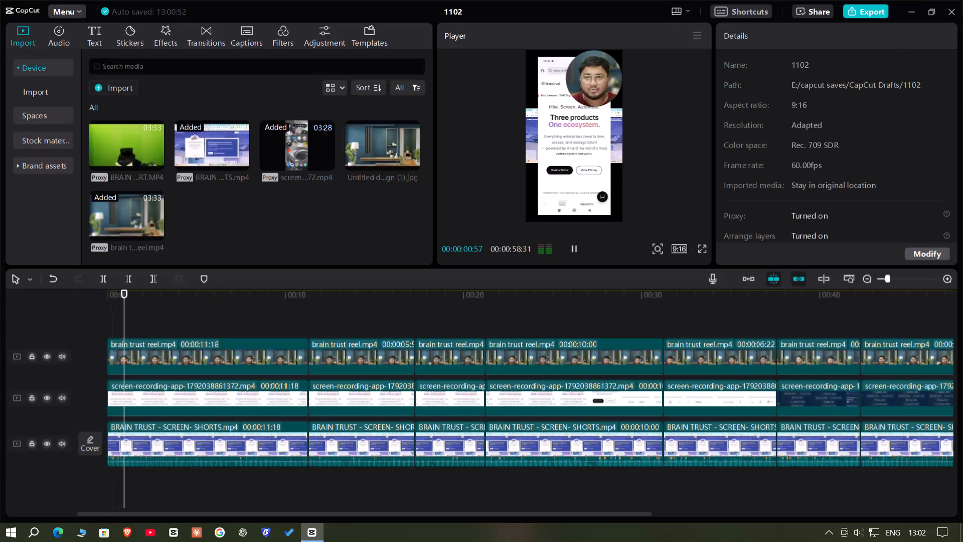
Extract the audio from all BRAIN TRUST - SCREEN- SHORTS.mp4 clips on the main track and delete their video clips.
{"action": "key", "text": "space"}
{"action": "left_click", "coordinate": [885, 278]}
{"action": "left_click_drag", "start_coordinate": [659, 457], "coordinate": [266, 454]}
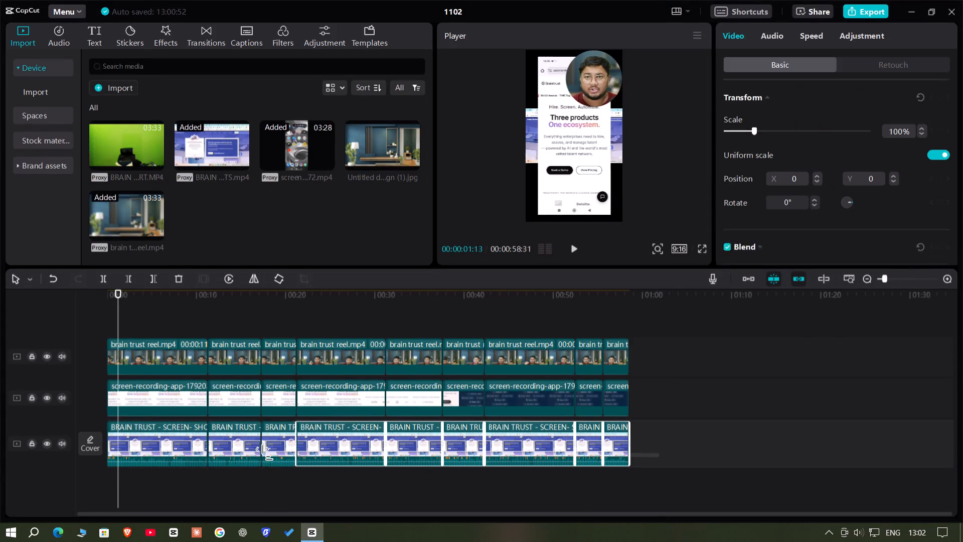
{"action": "left_click_drag", "start_coordinate": [266, 454], "coordinate": [30, 454]}
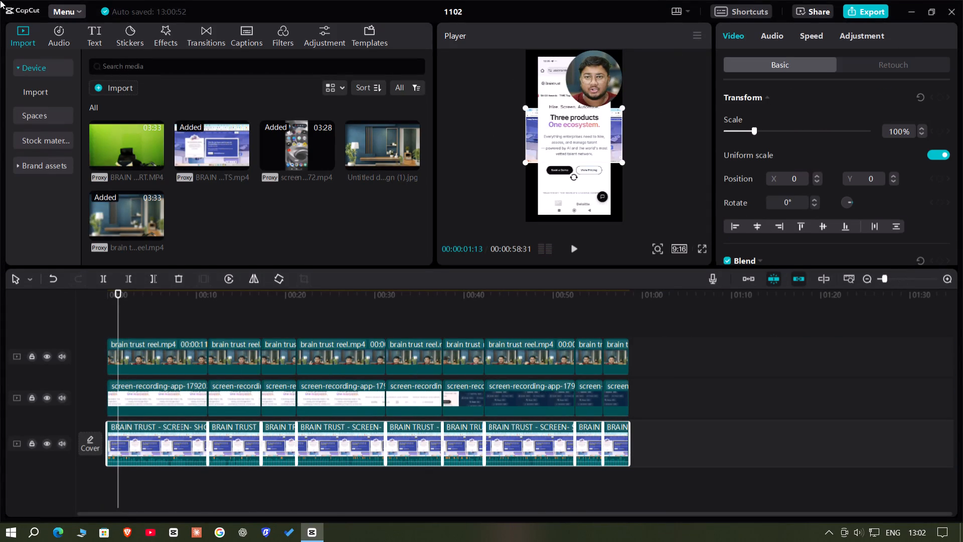
{"action": "right_click", "coordinate": [134, 444]}
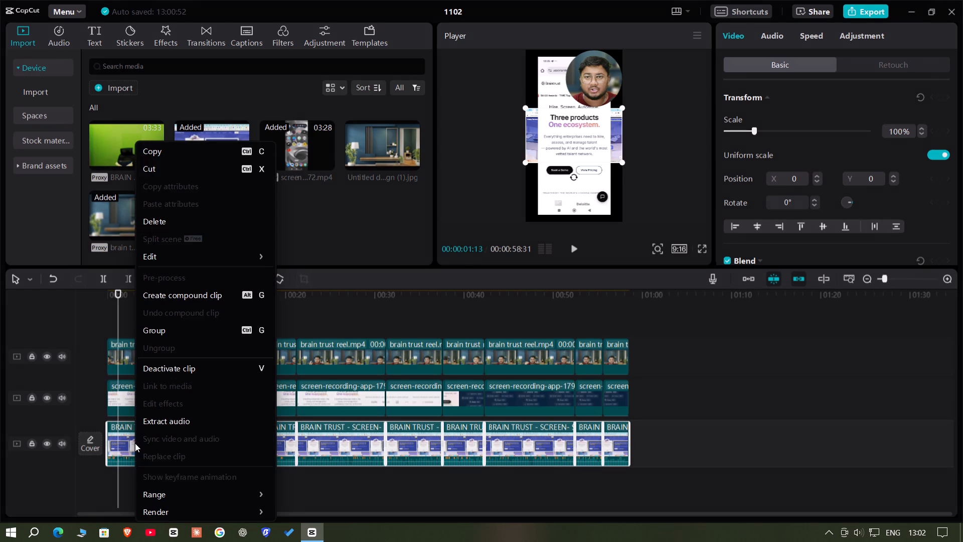
{"action": "left_click", "coordinate": [173, 428]}
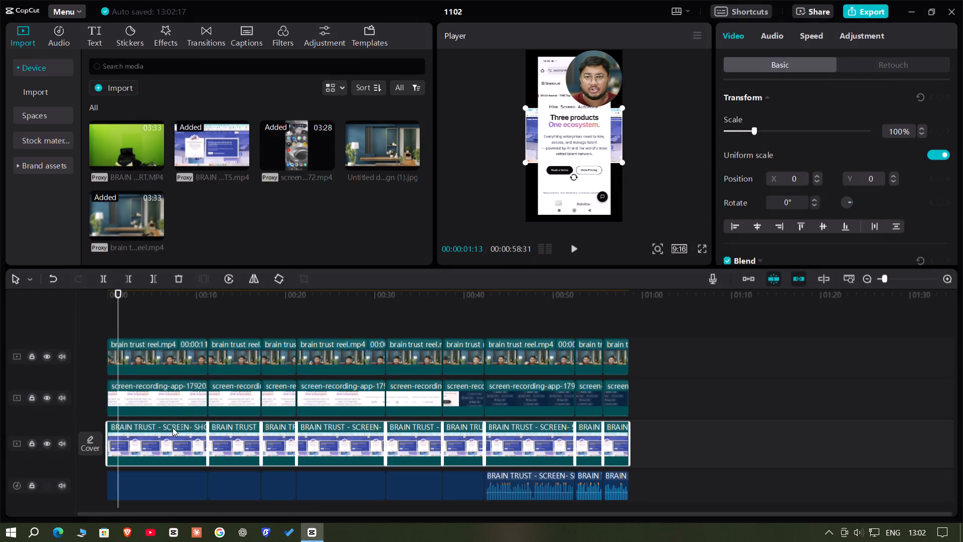
{"action": "left_click", "coordinate": [186, 278]}
Skim through the whole timeline to its end and return the playhead to 00:00:00:00.
{"action": "left_click", "coordinate": [277, 322]}
{"action": "left_click_drag", "start_coordinate": [277, 322], "coordinate": [443, 317]}
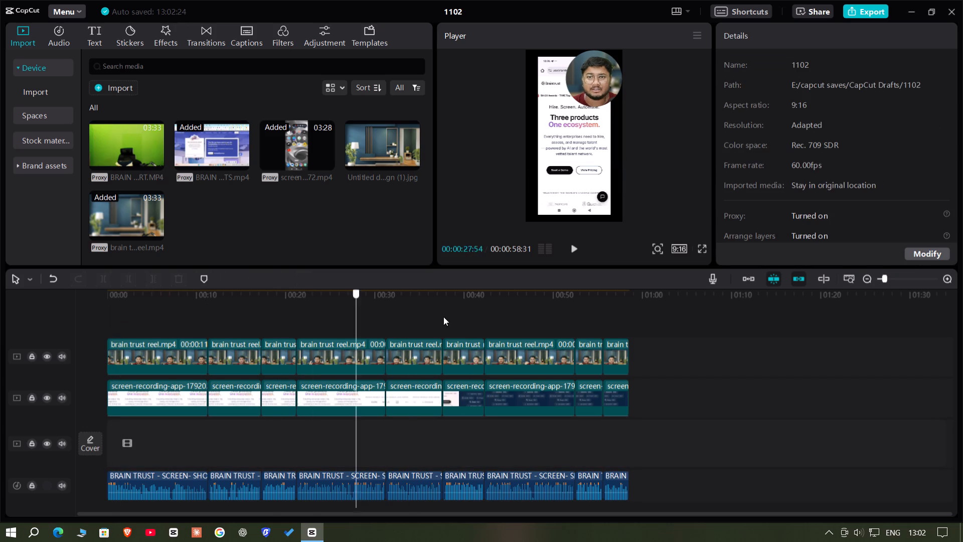
{"action": "left_click_drag", "start_coordinate": [443, 317], "coordinate": [0, 325]}
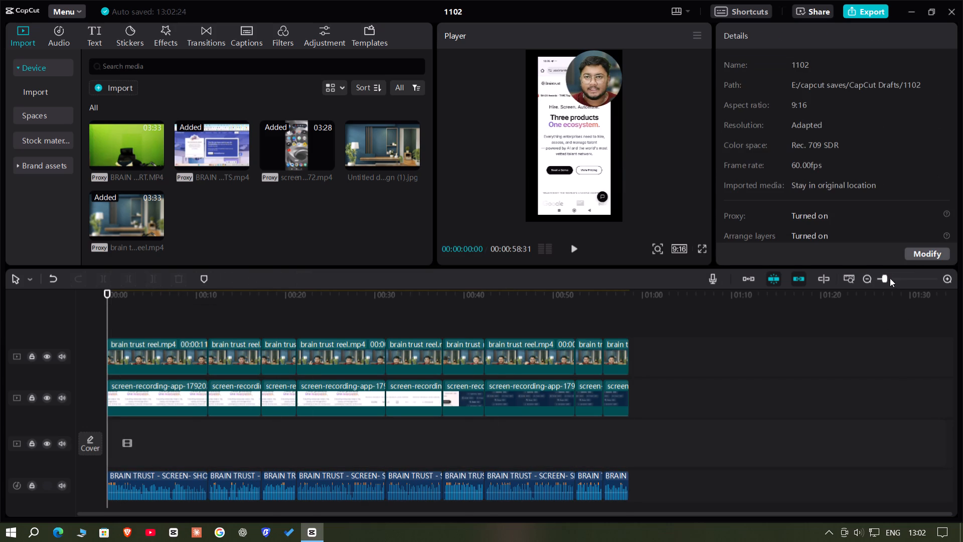
{"action": "left_click", "coordinate": [889, 278]}
{"action": "left_click", "coordinate": [837, 294]}
{"action": "left_click_drag", "start_coordinate": [837, 294], "coordinate": [962, 297]}
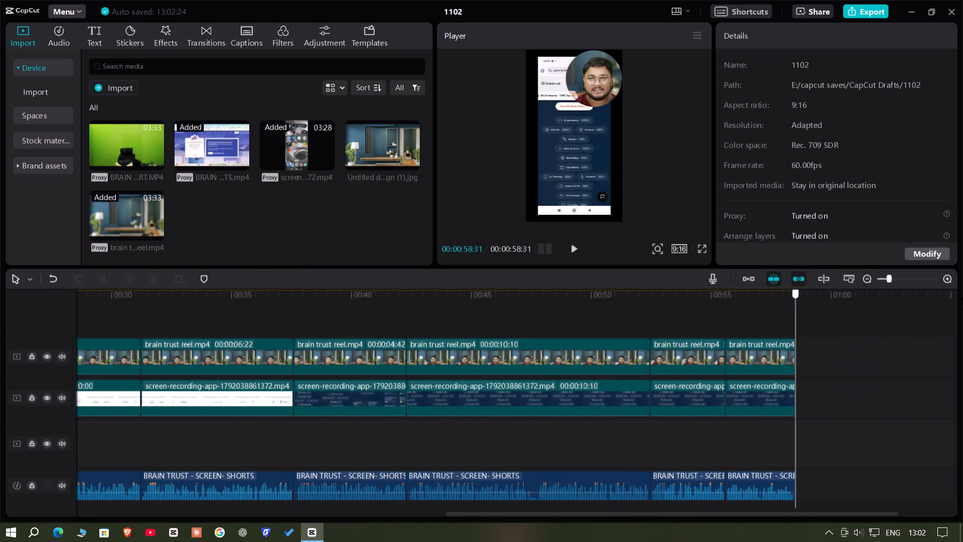
{"action": "left_click_drag", "start_coordinate": [962, 297], "coordinate": [0, 332]}
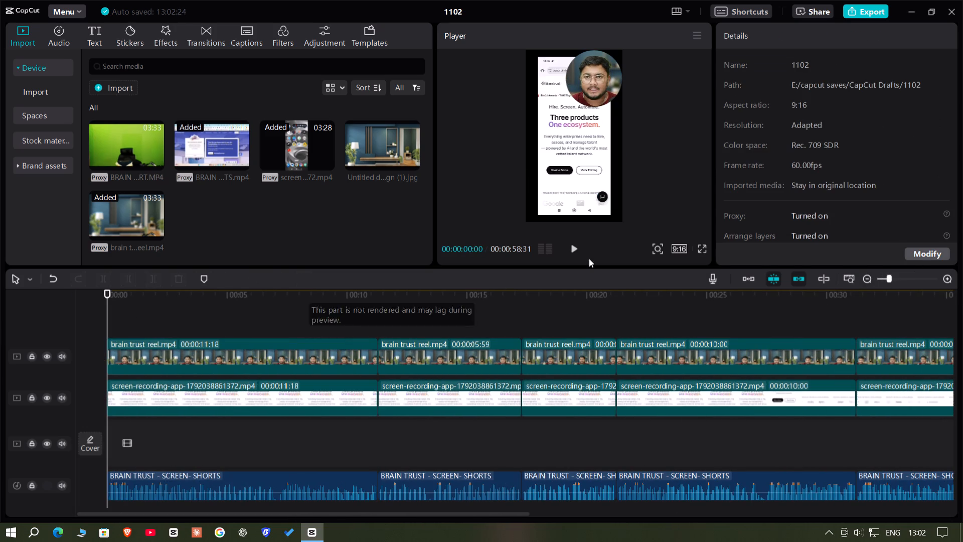
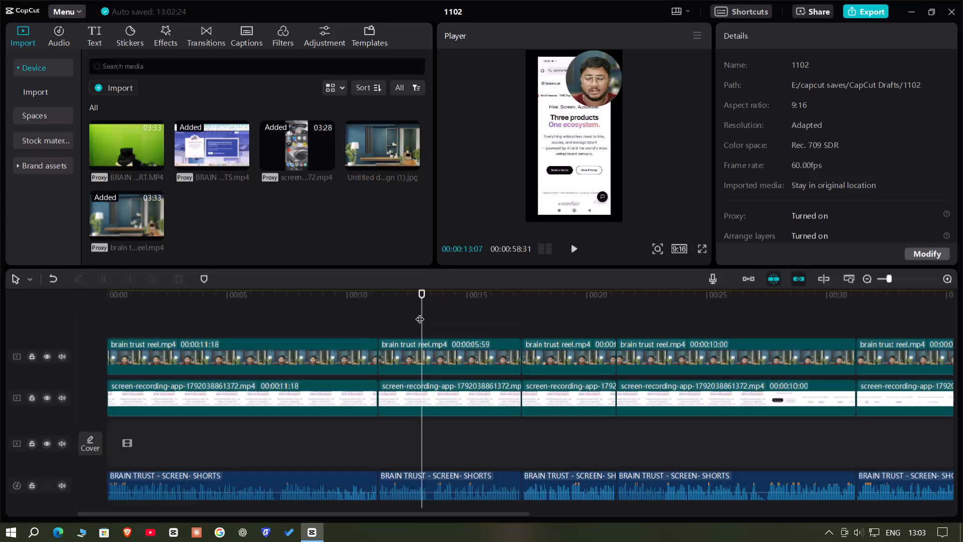
Return the playhead to the start of the timeline at 00:00:00:00.
{"action": "left_click_drag", "start_coordinate": [420, 313], "coordinate": [0, 395]}
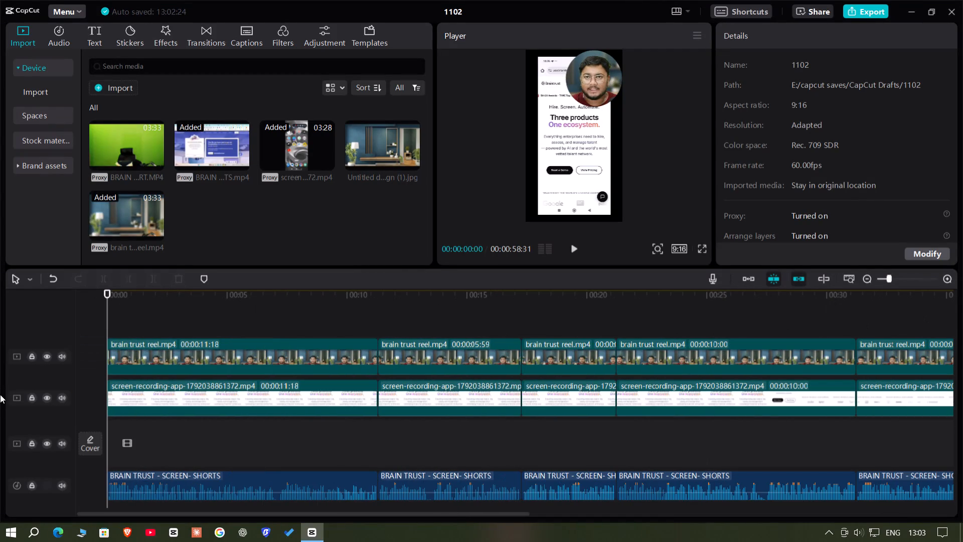
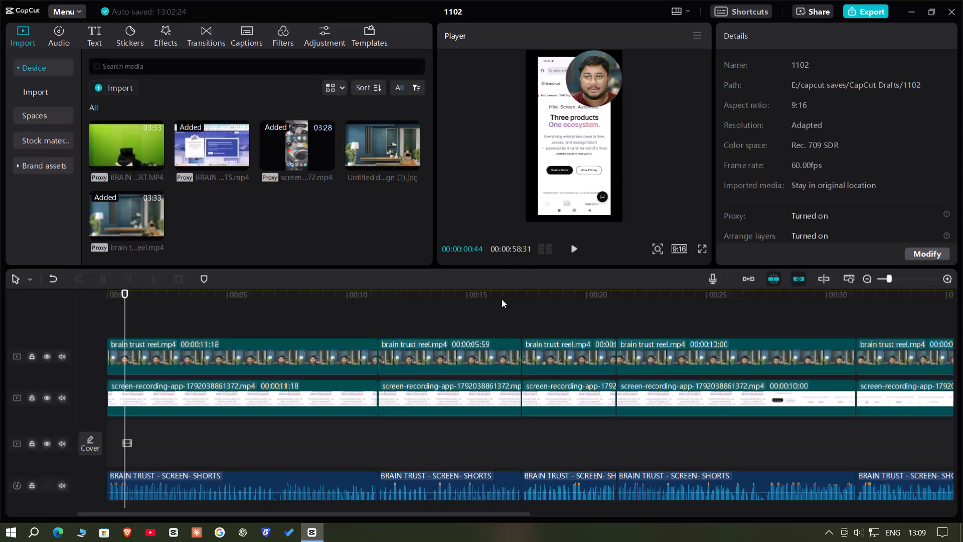
Scrub the playhead forward through the edited timeline to about 00:00:46:55 to review the cut.
{"action": "left_click", "coordinate": [501, 301]}
{"action": "left_click_drag", "start_coordinate": [501, 301], "coordinate": [962, 354]}
Show the hidden system tray icons on the Windows taskbar.
{"action": "left_click", "coordinate": [830, 536]}
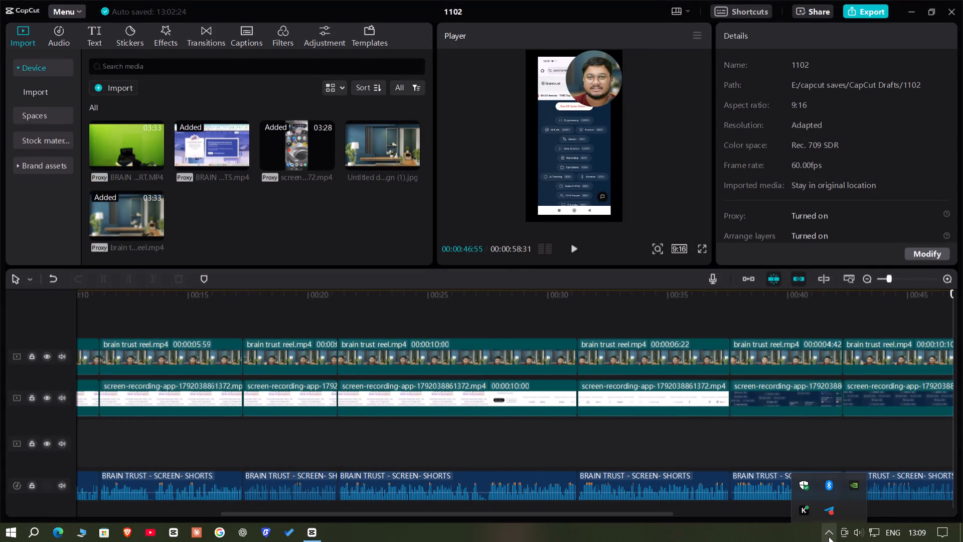